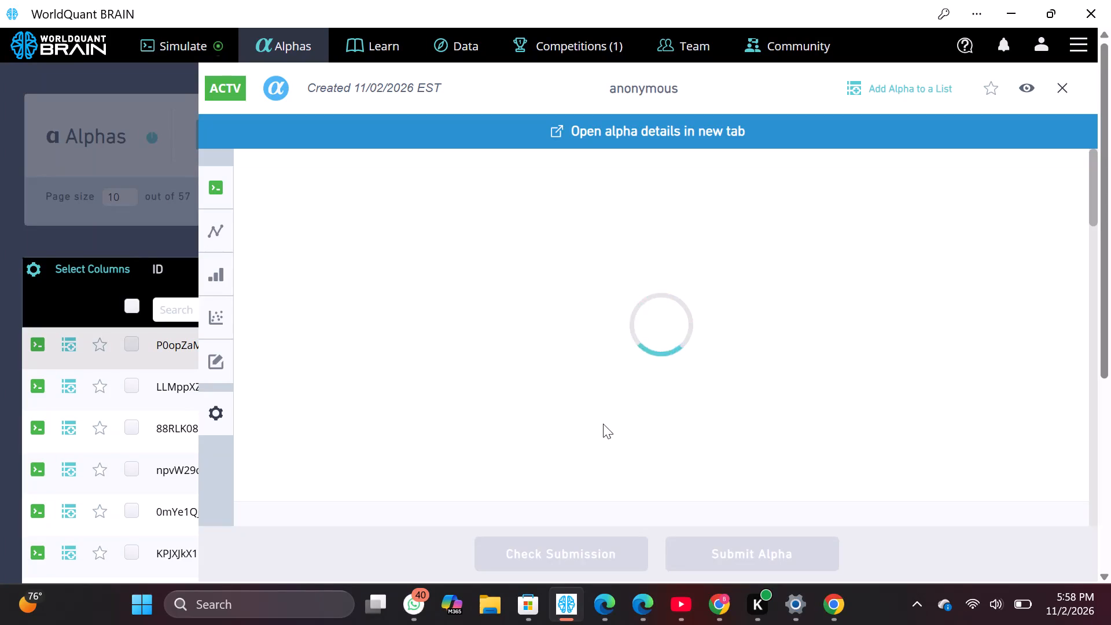
Switch from the current alpha's details to those of the submitted alpha whose ID begins with 0mYe1Q.
scroll(680, 374, "up", 2)
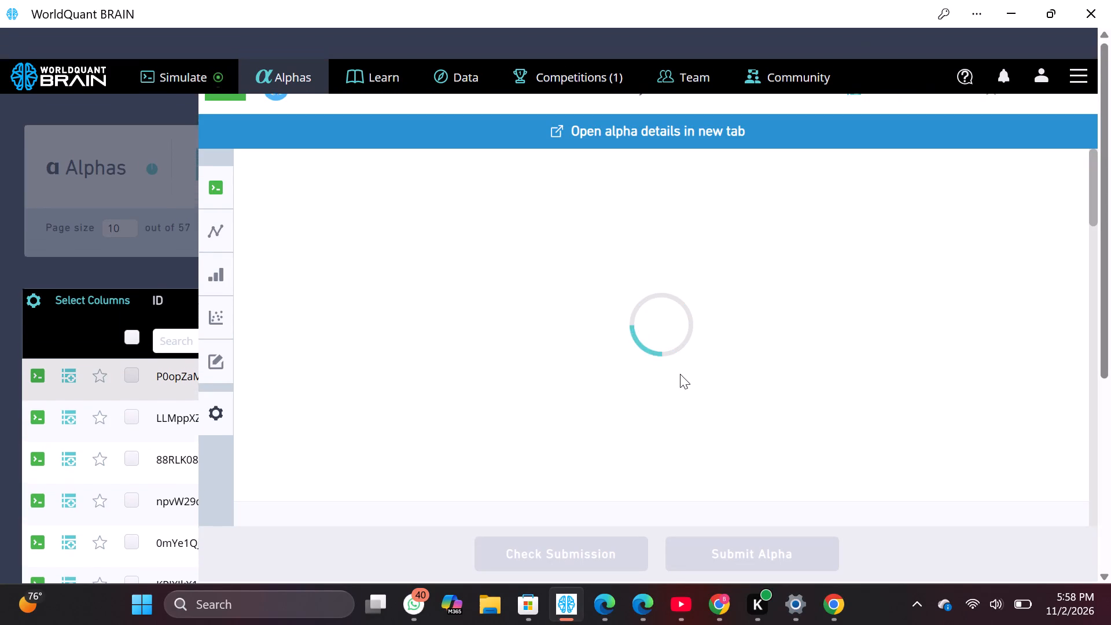
scroll(680, 374, "up", 1)
scroll(680, 374, "down", 2)
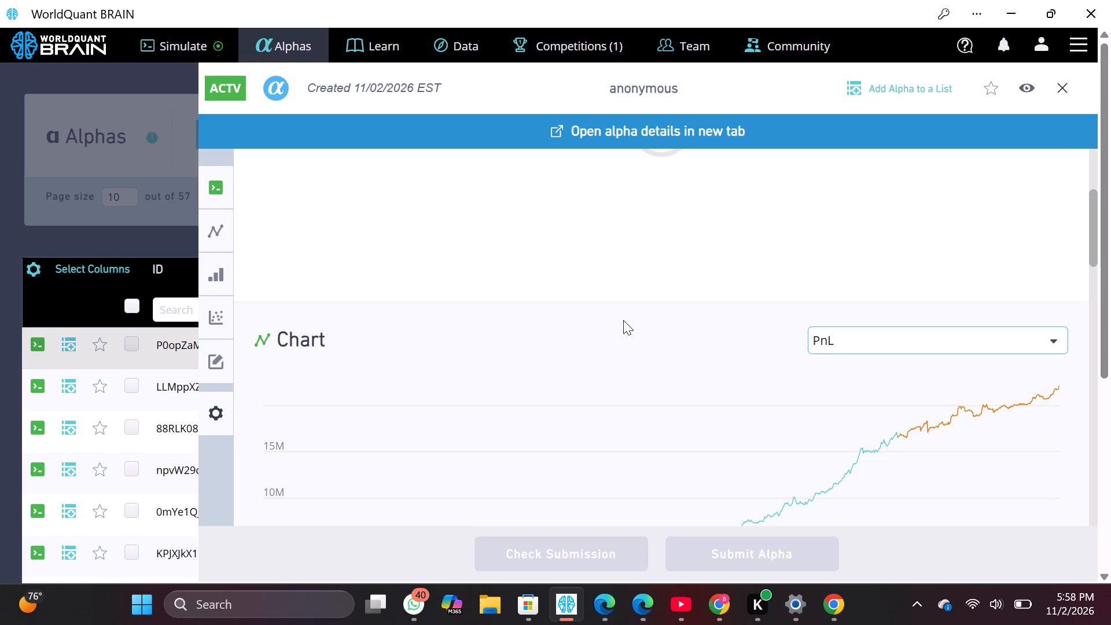
left_click(163, 391)
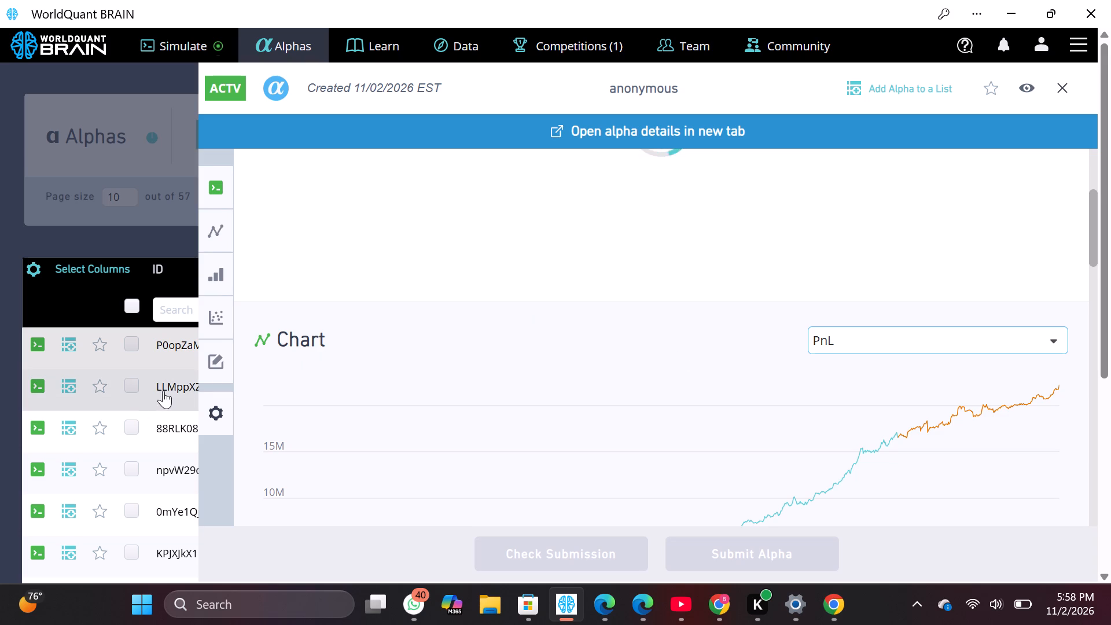
left_click(178, 509)
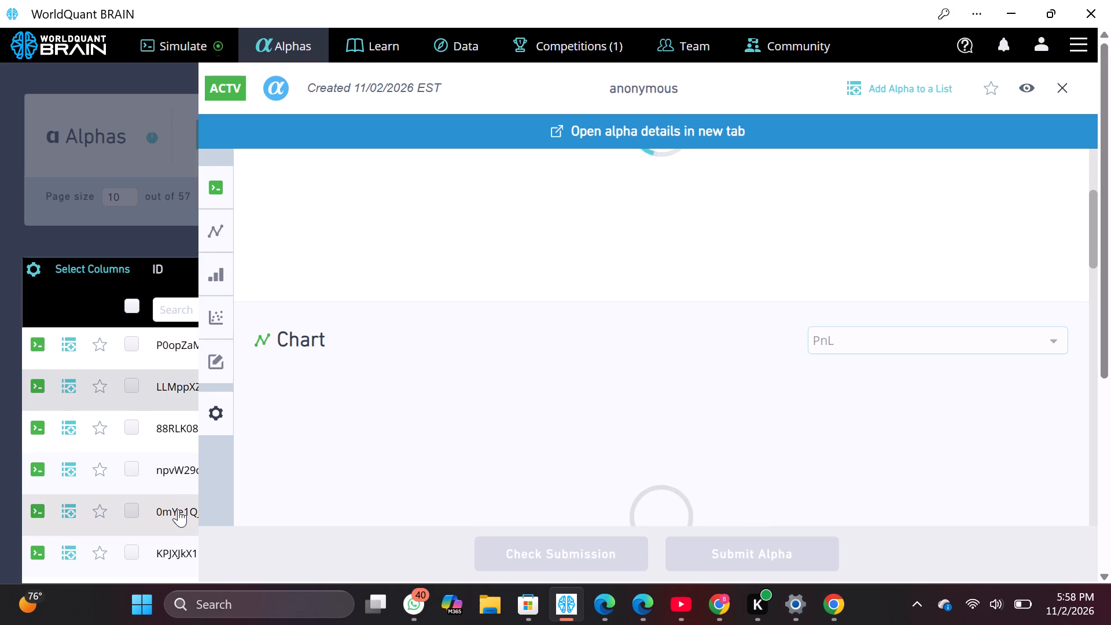
double_click(178, 509)
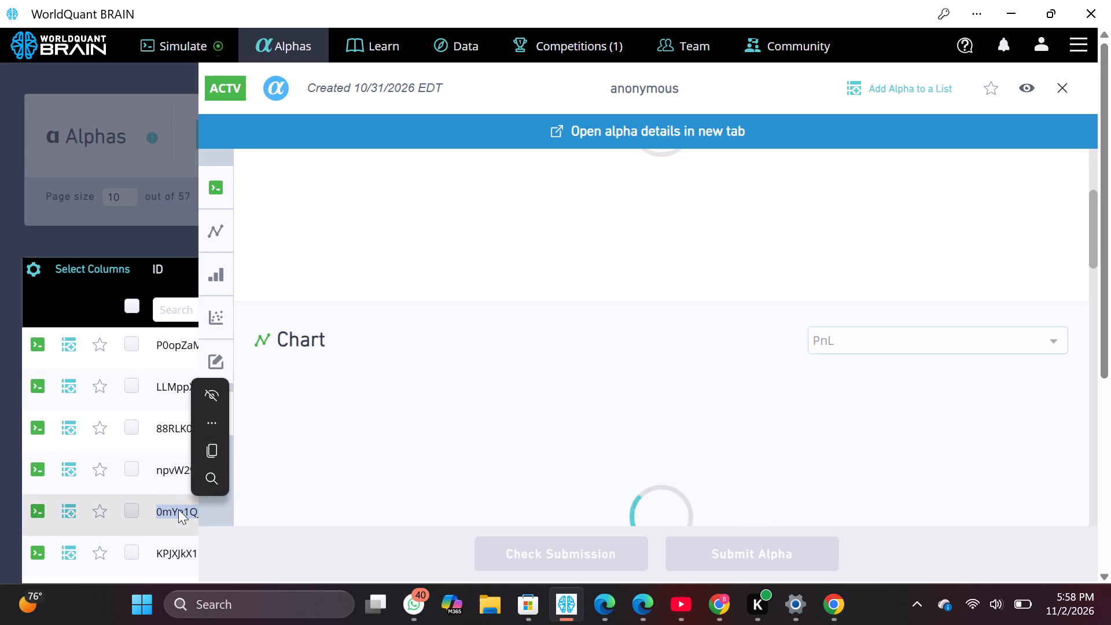
left_click(160, 520)
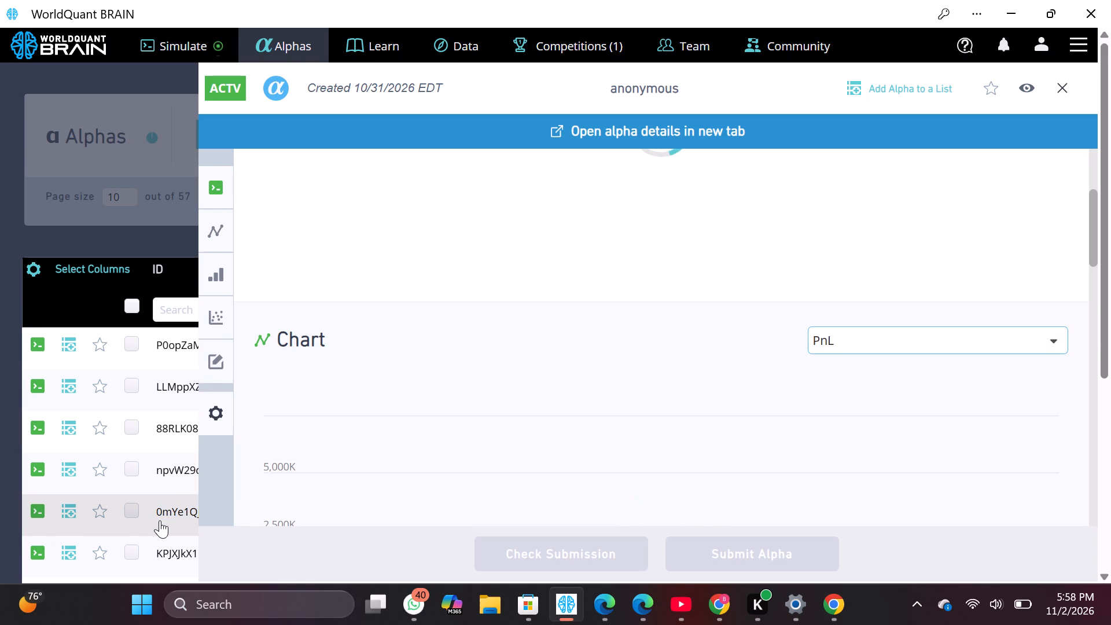
Examine the alpha's PnL chart, OS Summary with its yearly performance table, and self-correlation figures.
scroll(607, 465, "down", 1)
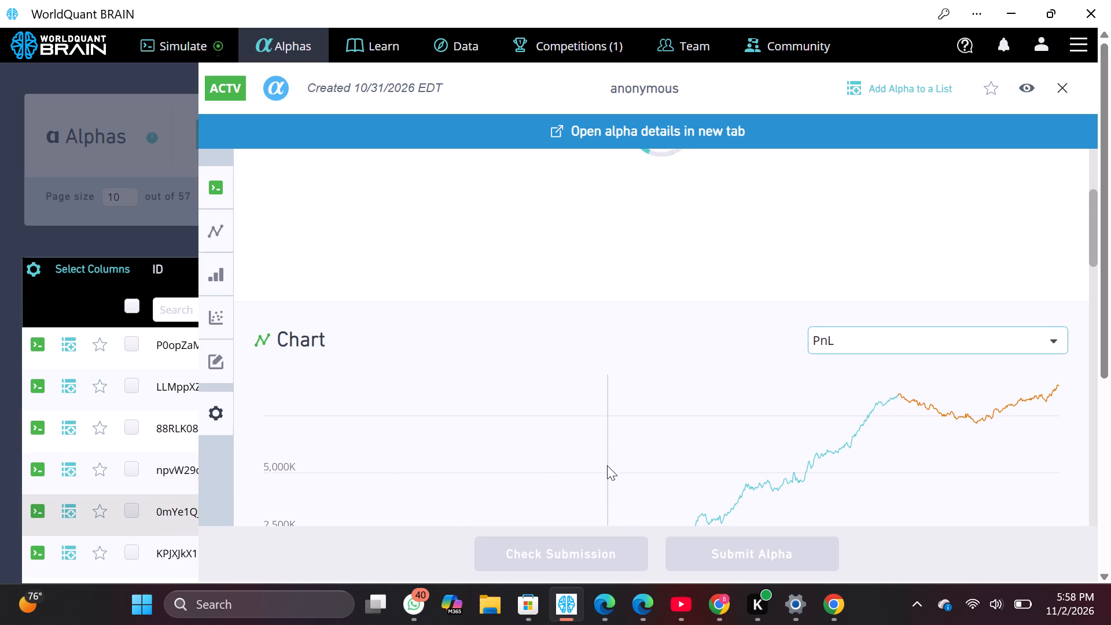
scroll(607, 465, "down", 2)
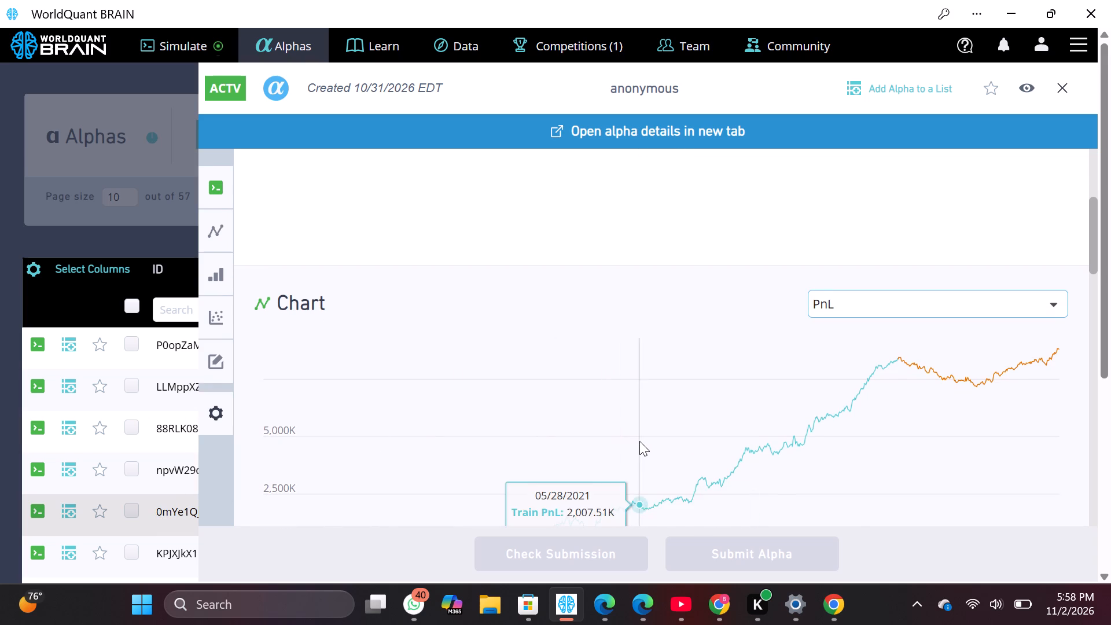
scroll(639, 441, "down", 3)
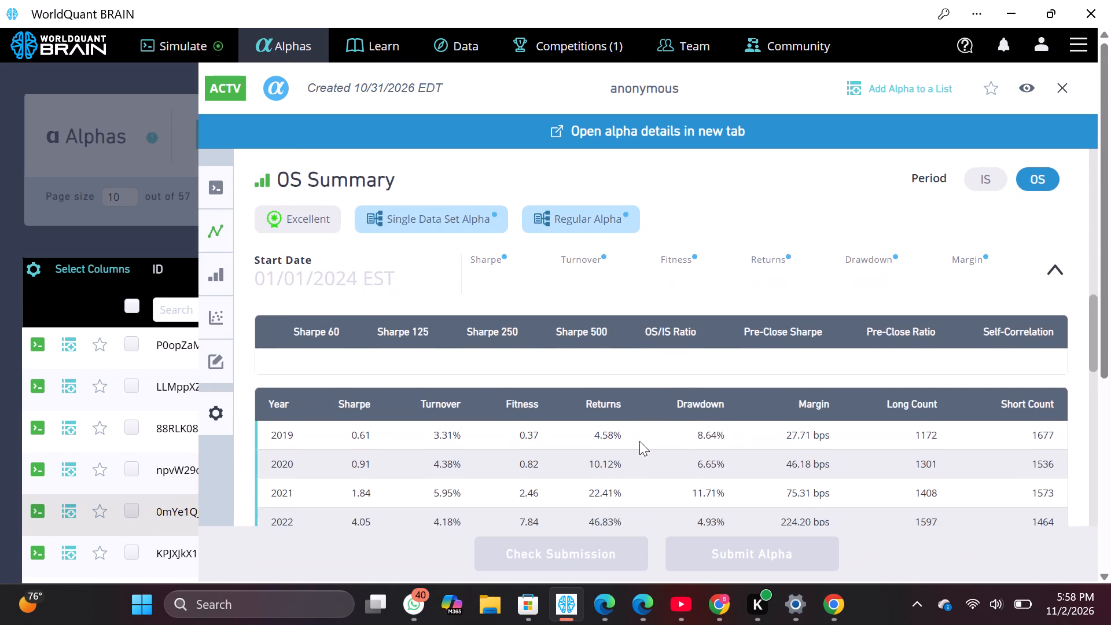
scroll(639, 441, "down", 2)
scroll(639, 441, "up", 1)
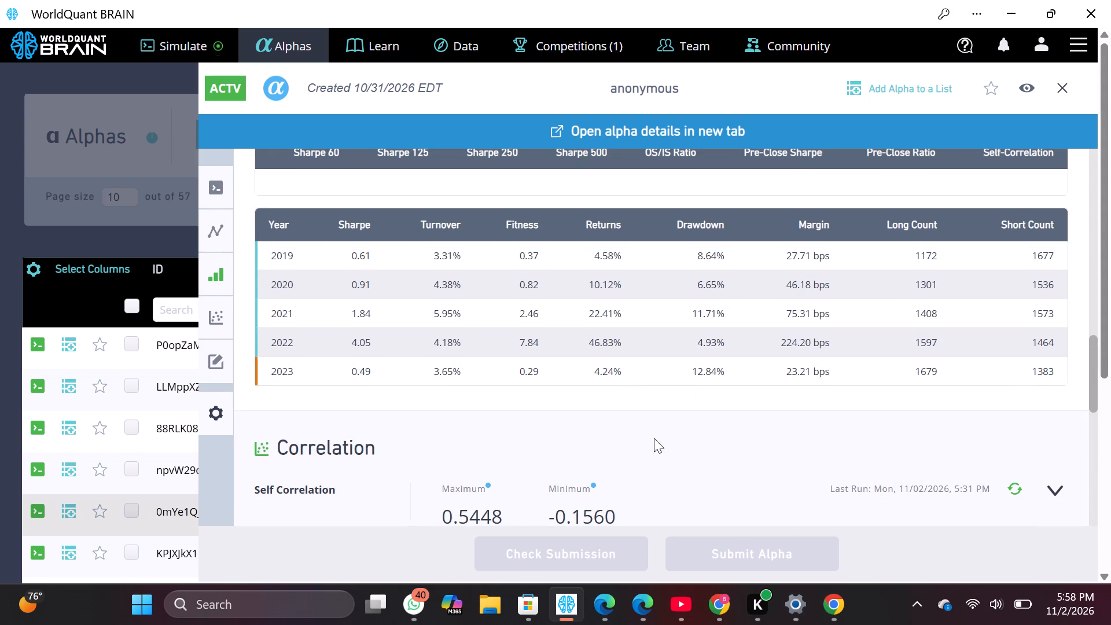
left_click(563, 389)
left_click(595, 409)
left_click(595, 409)
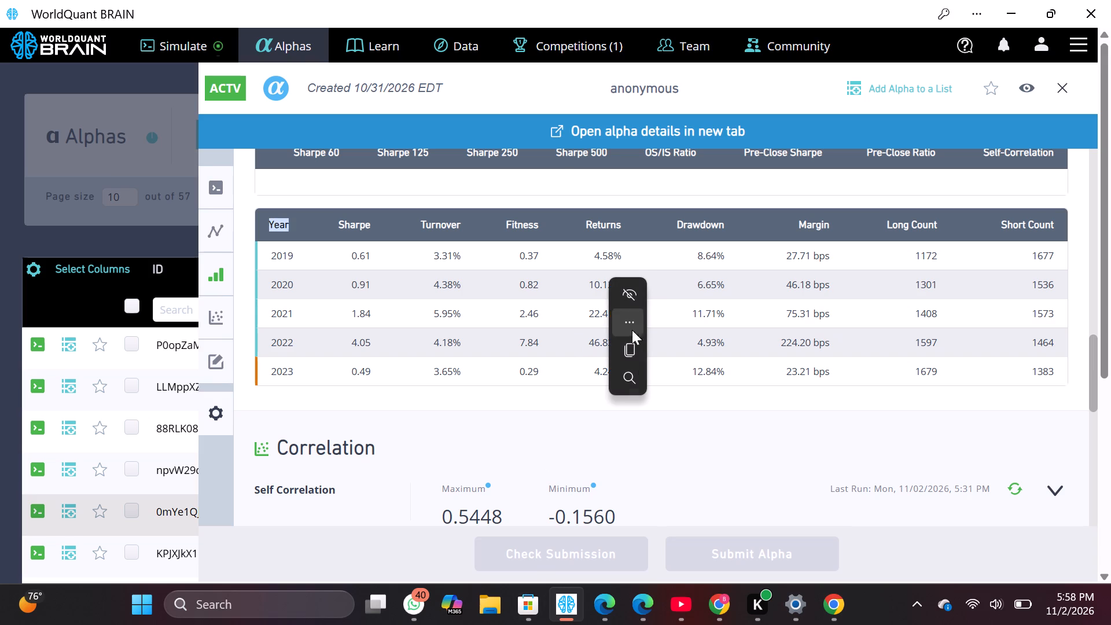
Review the alpha's details again, comparing the PnL chart with the yearly table and checking the code section.
scroll(940, 412, "up", 3)
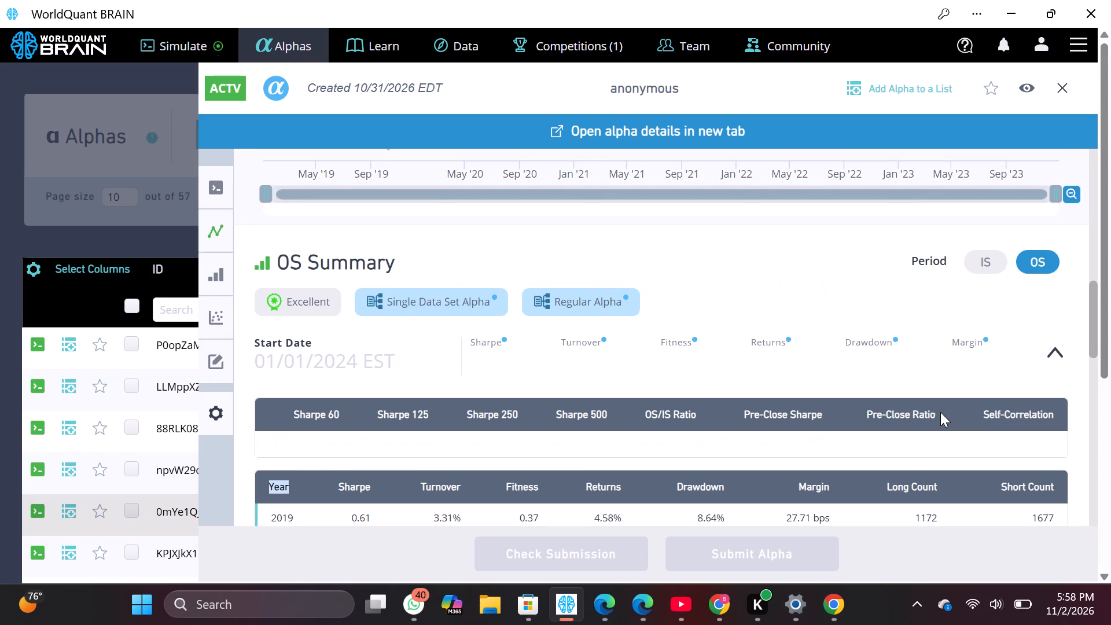
scroll(940, 412, "up", 2)
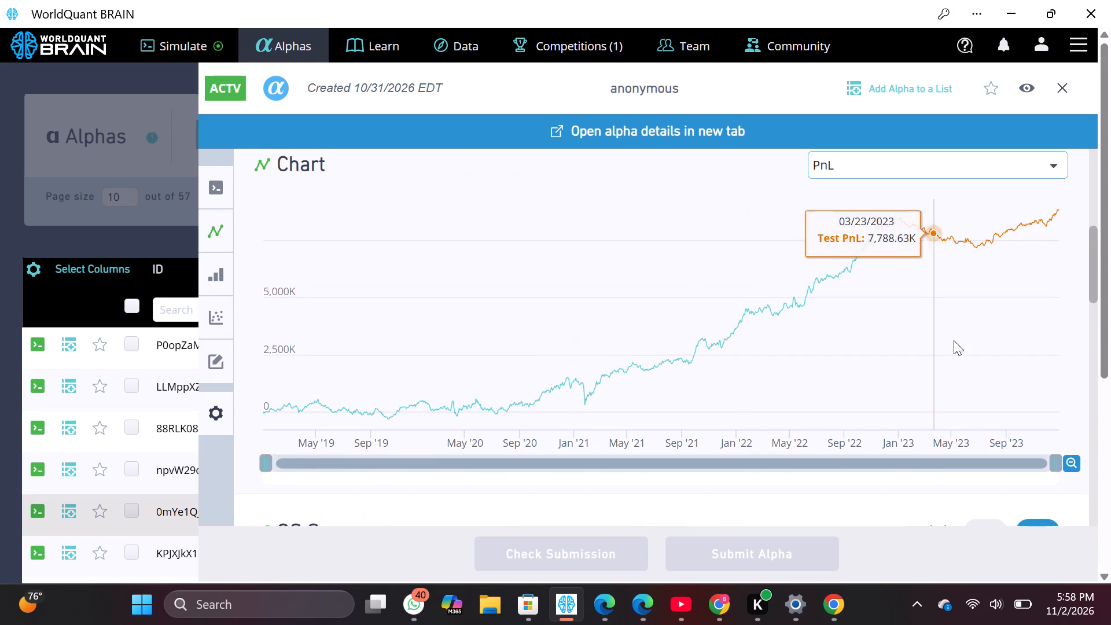
scroll(962, 320, "up", 5)
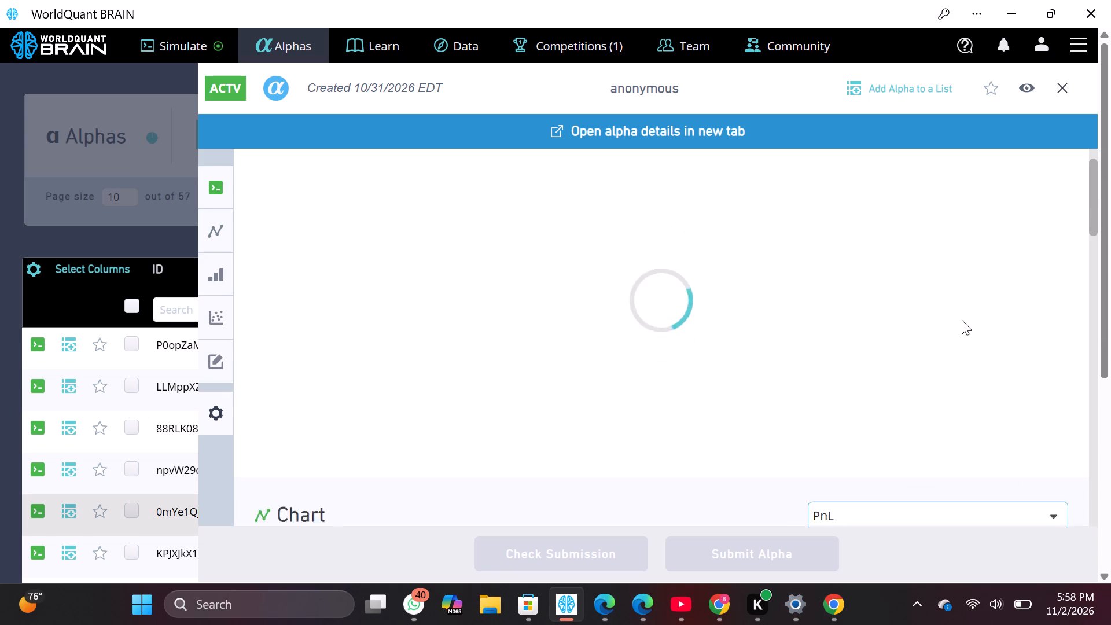
scroll(962, 320, "up", 3)
scroll(962, 320, "down", 4)
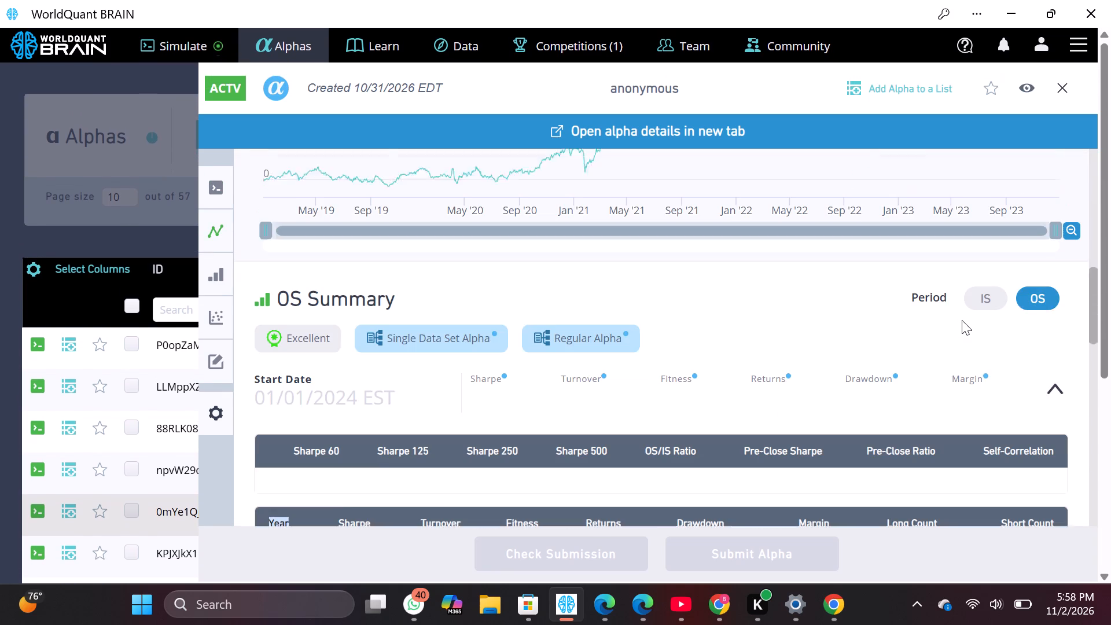
scroll(962, 320, "down", 1)
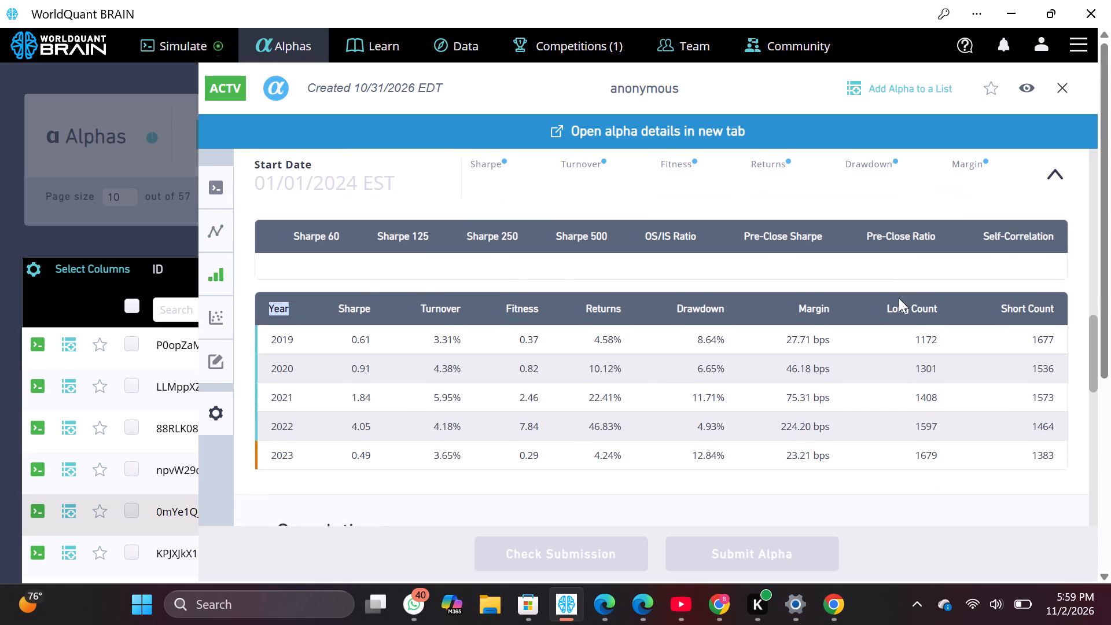
scroll(899, 298, "down", 3)
scroll(899, 298, "up", 4)
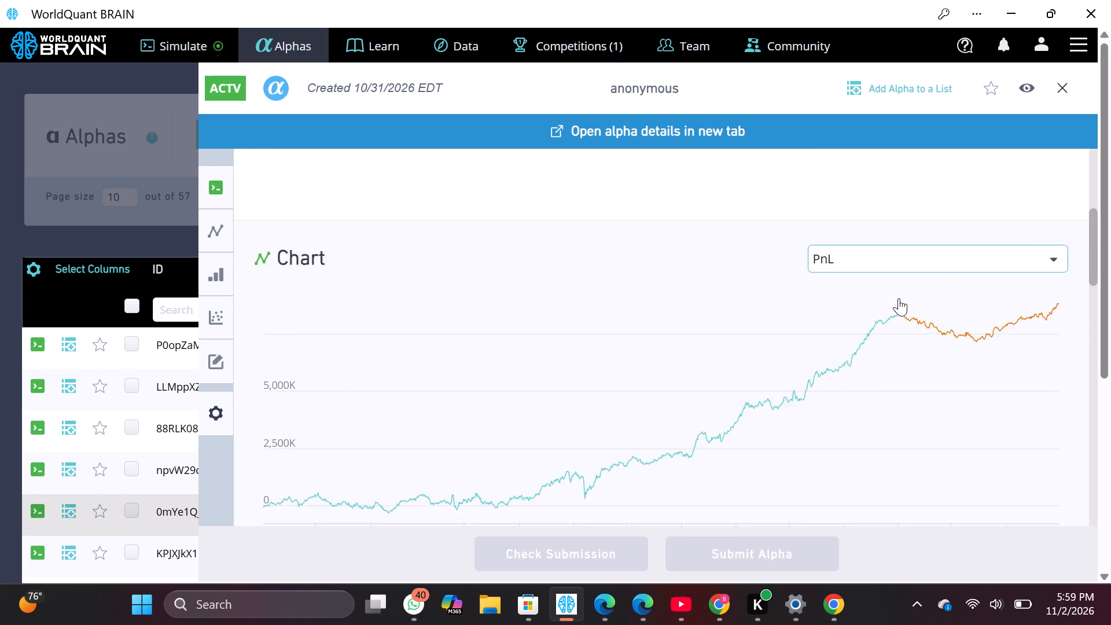
scroll(899, 298, "up", 5)
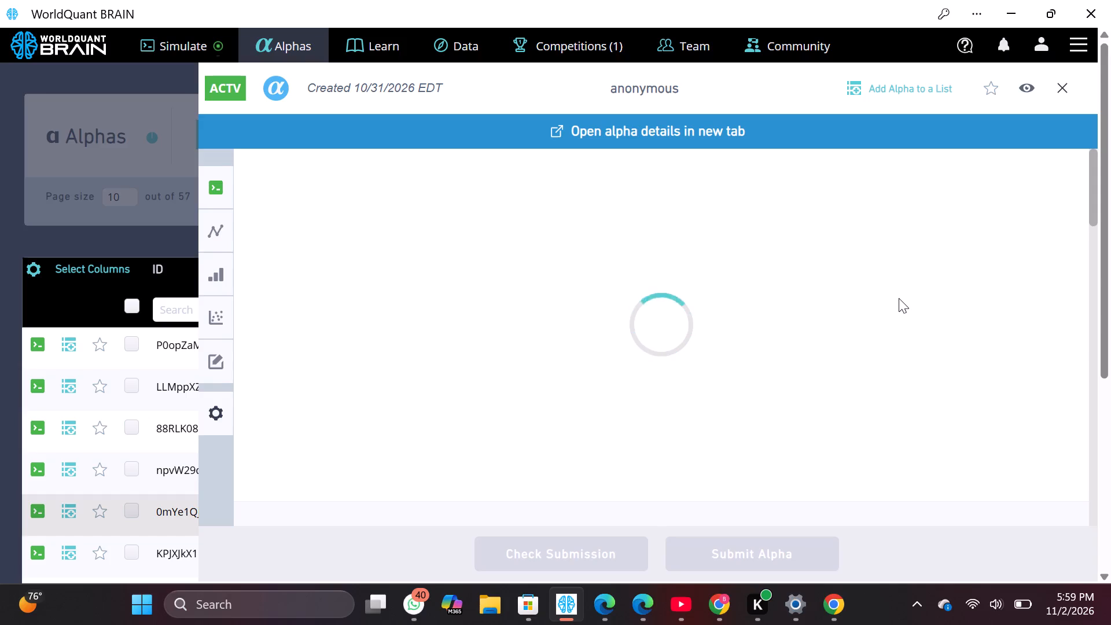
Sign out of the WorldQuant BRAIN account.
left_click(1041, 43)
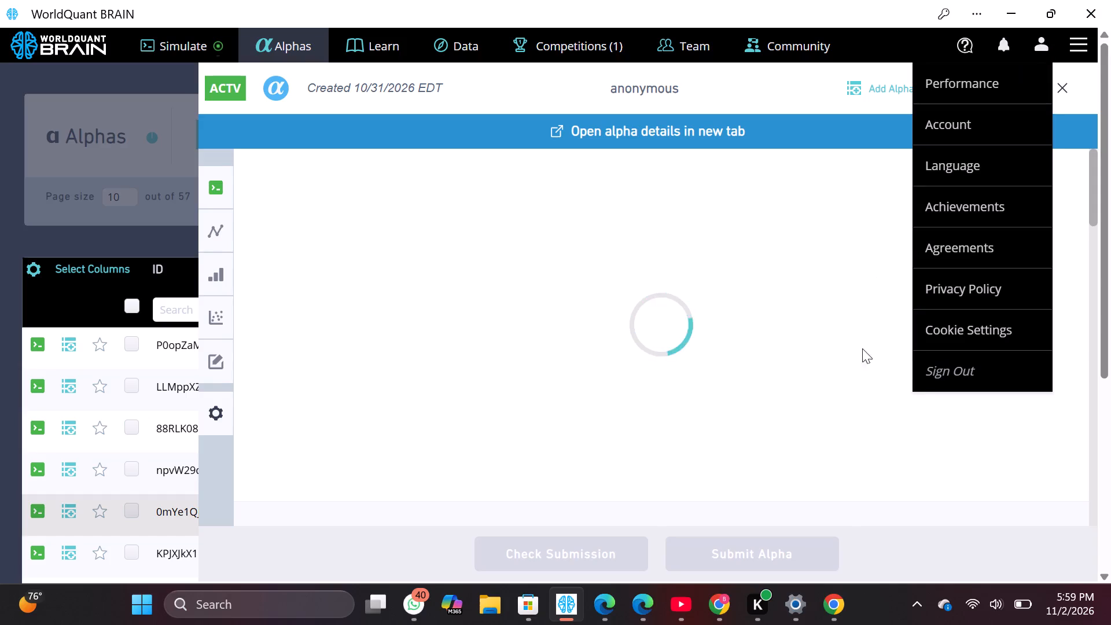
left_click(935, 383)
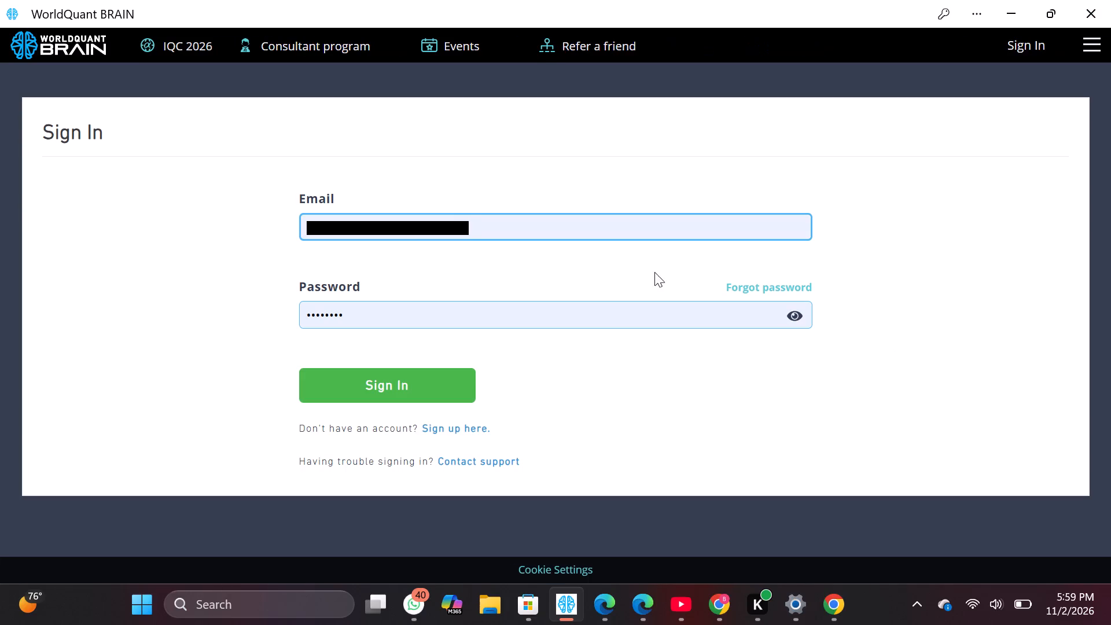
Sign back in using the prefilled account credentials.
left_click_drag(465, 365, 459, 375)
left_click(459, 375)
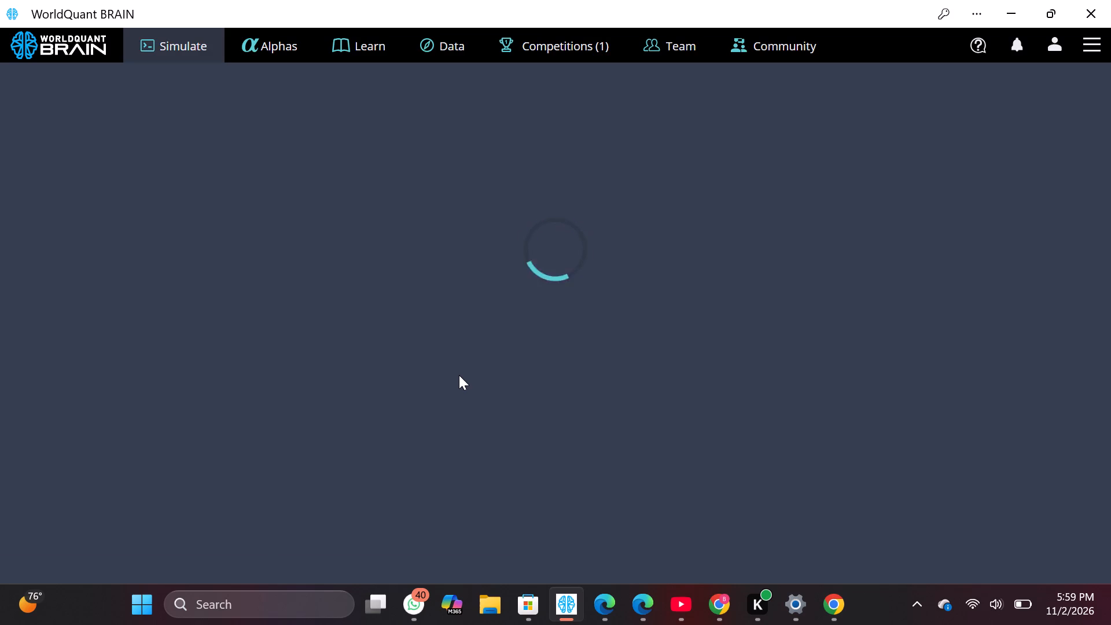
Open the Alphas page.
left_click(296, 54)
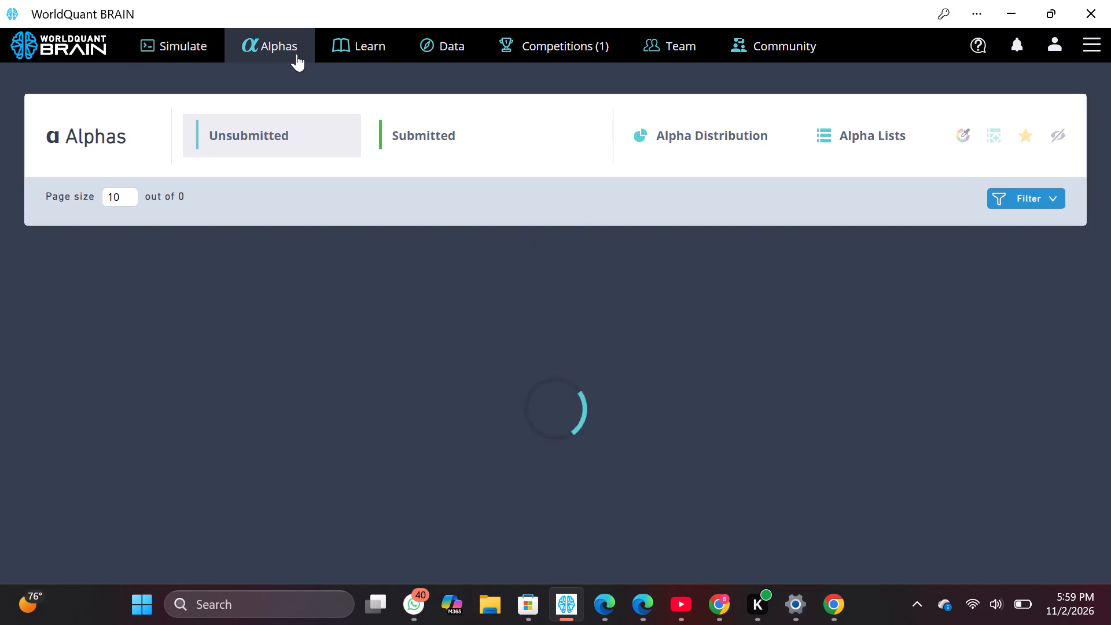
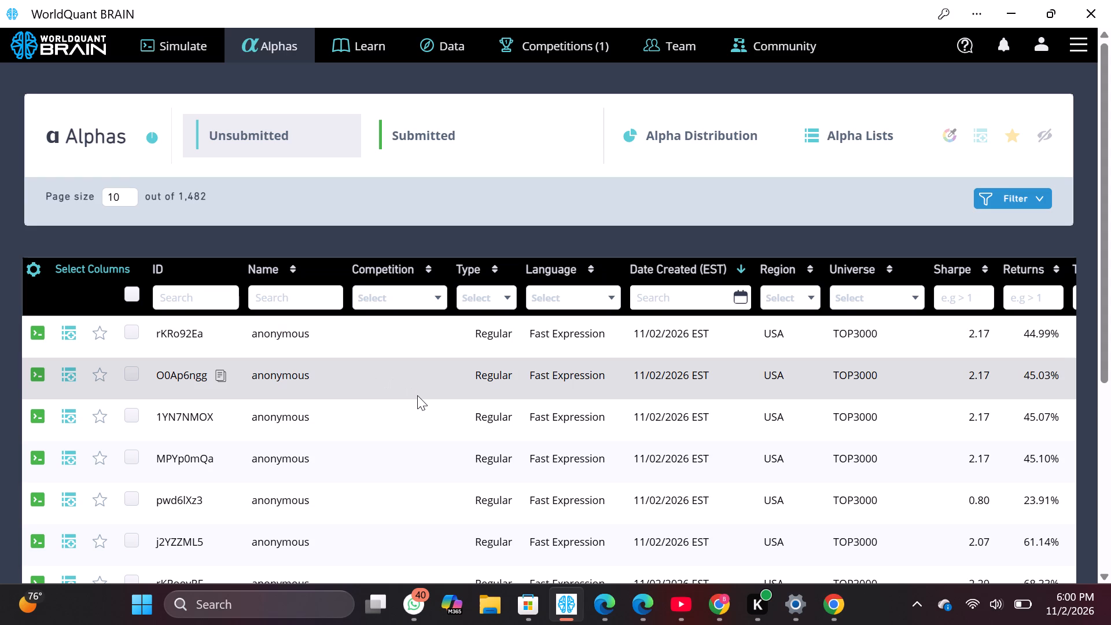
Page forward through the unsubmitted alphas list as far as page 29.
scroll(532, 414, "down", 1)
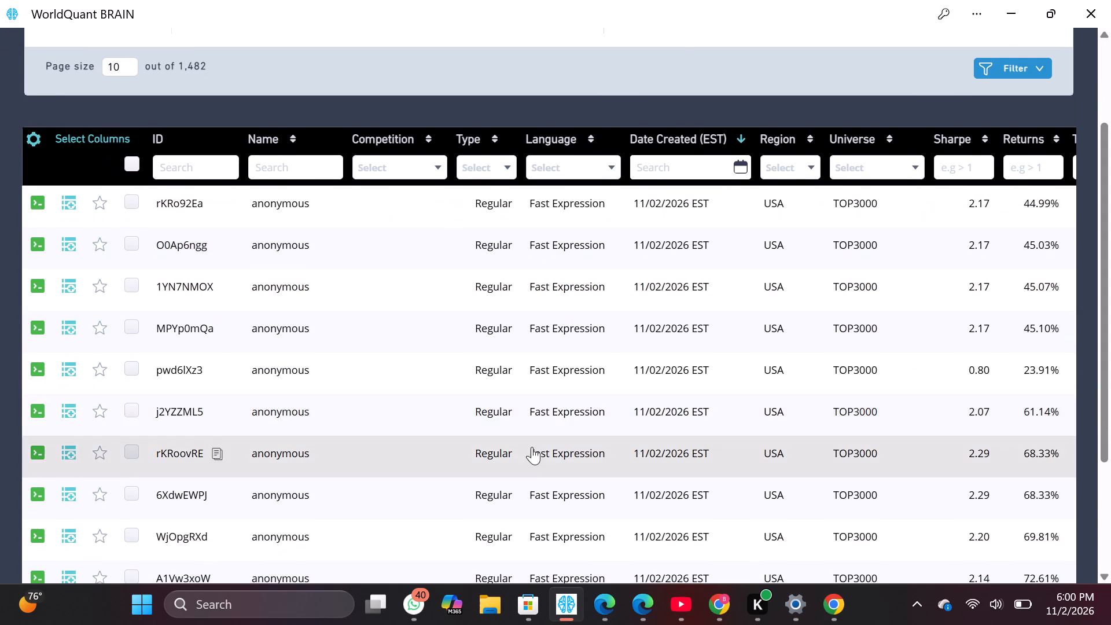
scroll(536, 437, "down", 6)
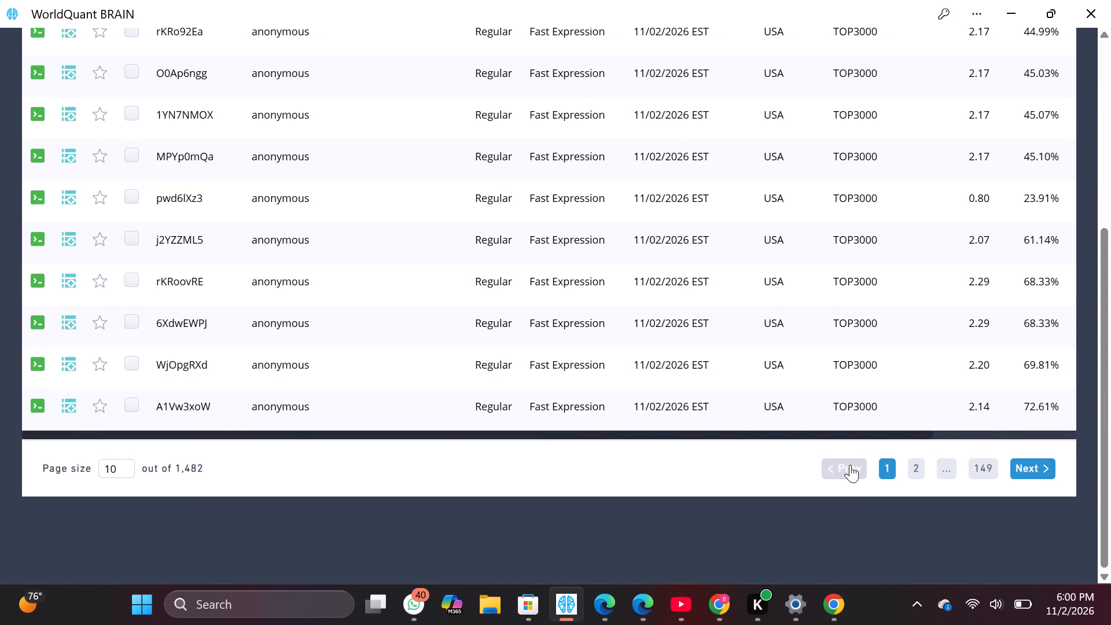
left_click(949, 475)
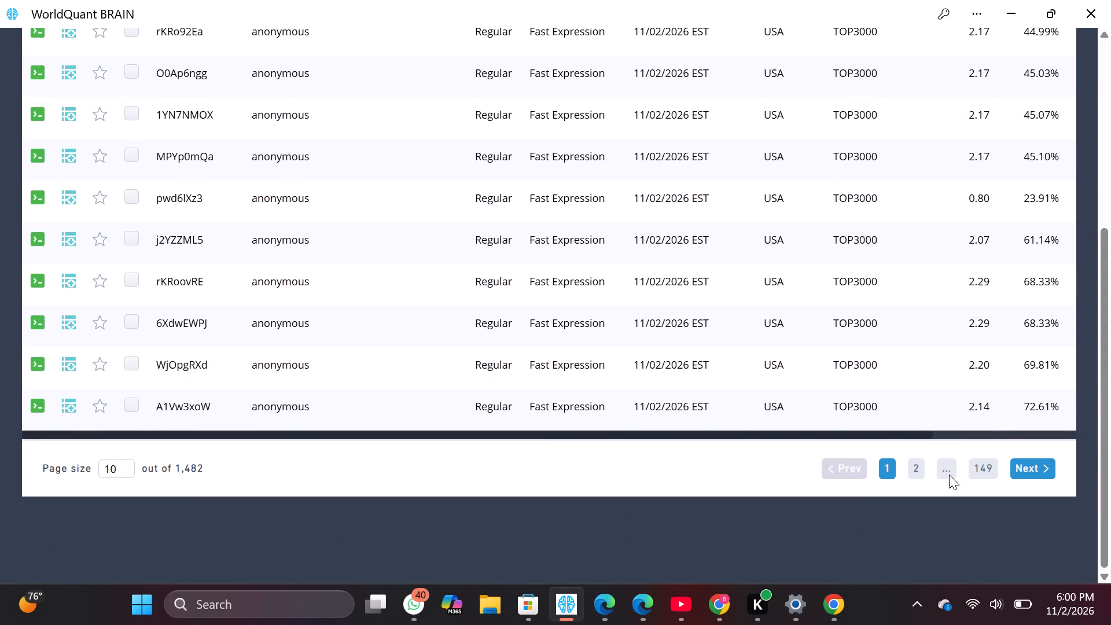
left_click(941, 475)
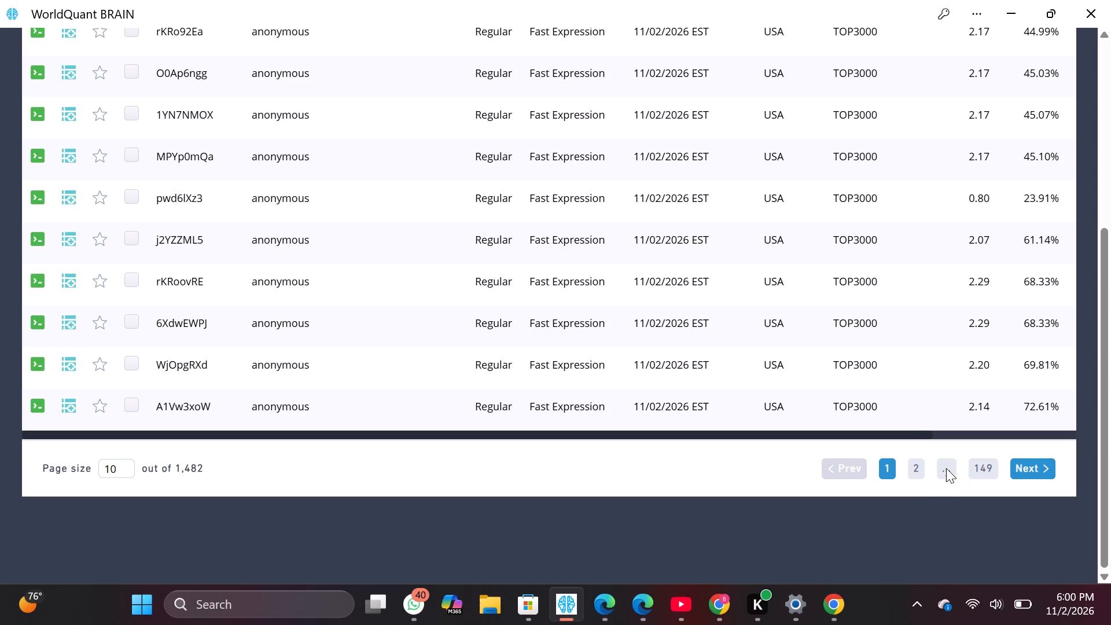
double_click(946, 468)
left_click(911, 472)
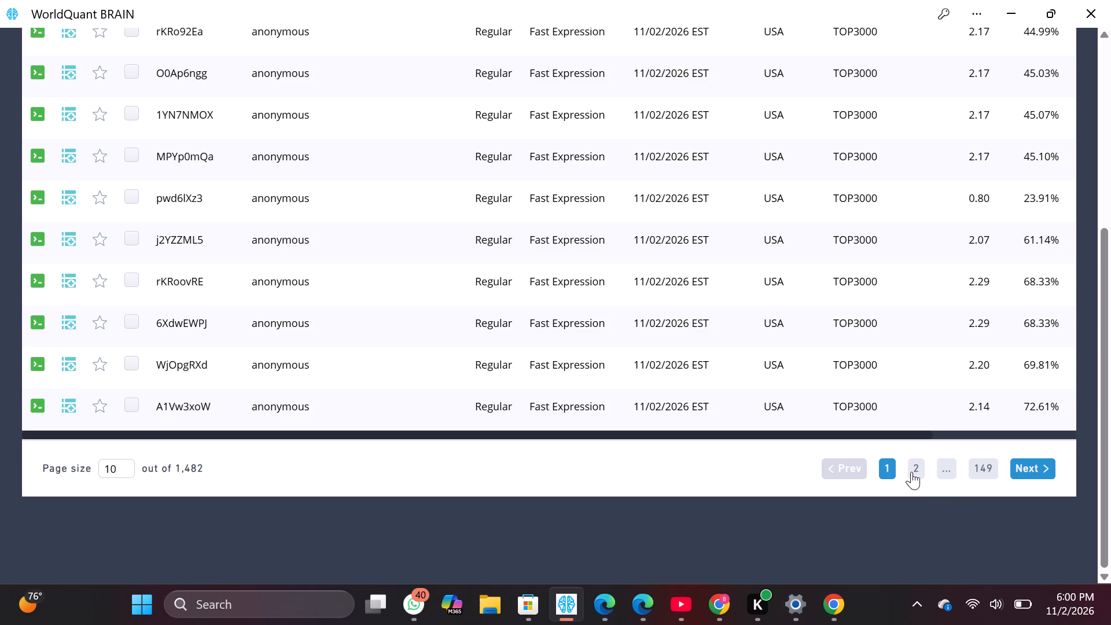
left_click(911, 472)
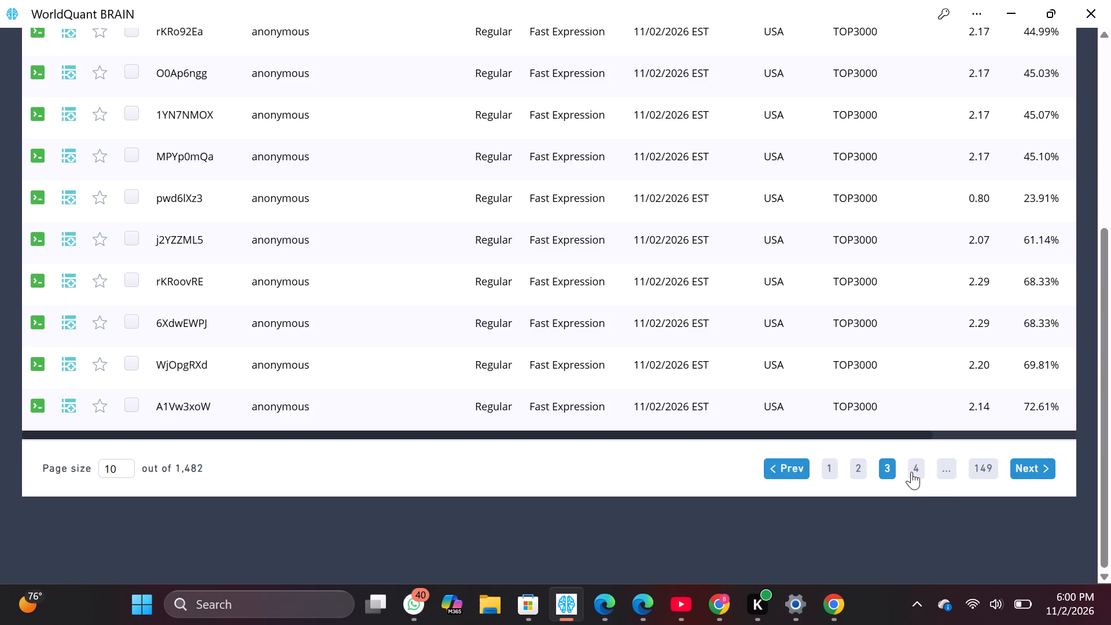
left_click(911, 472)
left_click(911, 472)
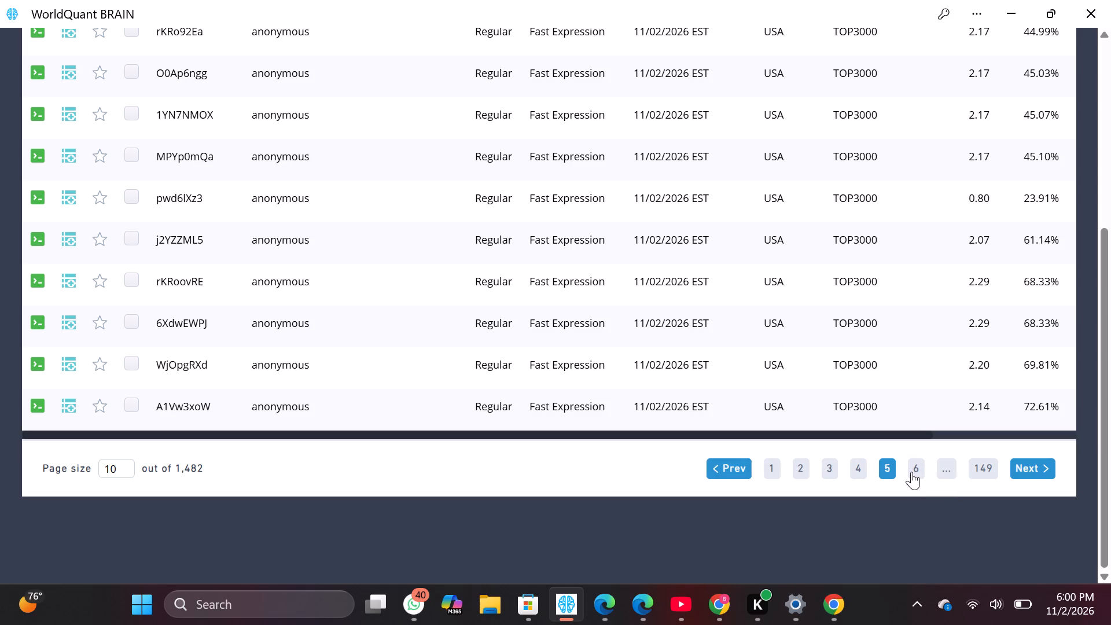
left_click(911, 472)
left_click(911, 472)
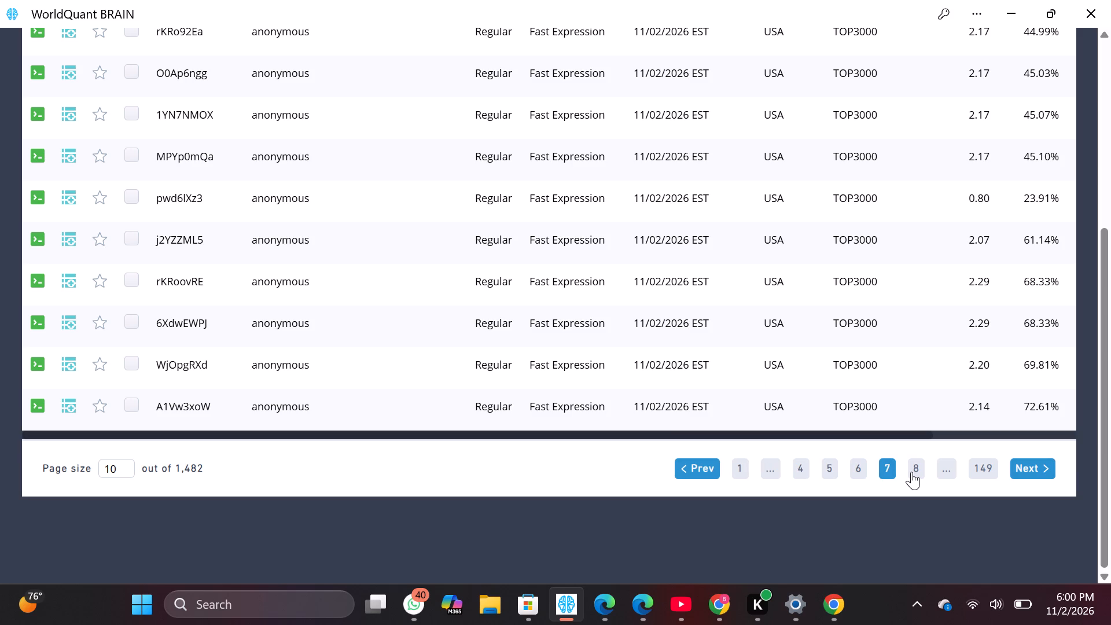
left_click(911, 472)
left_click(911, 472)
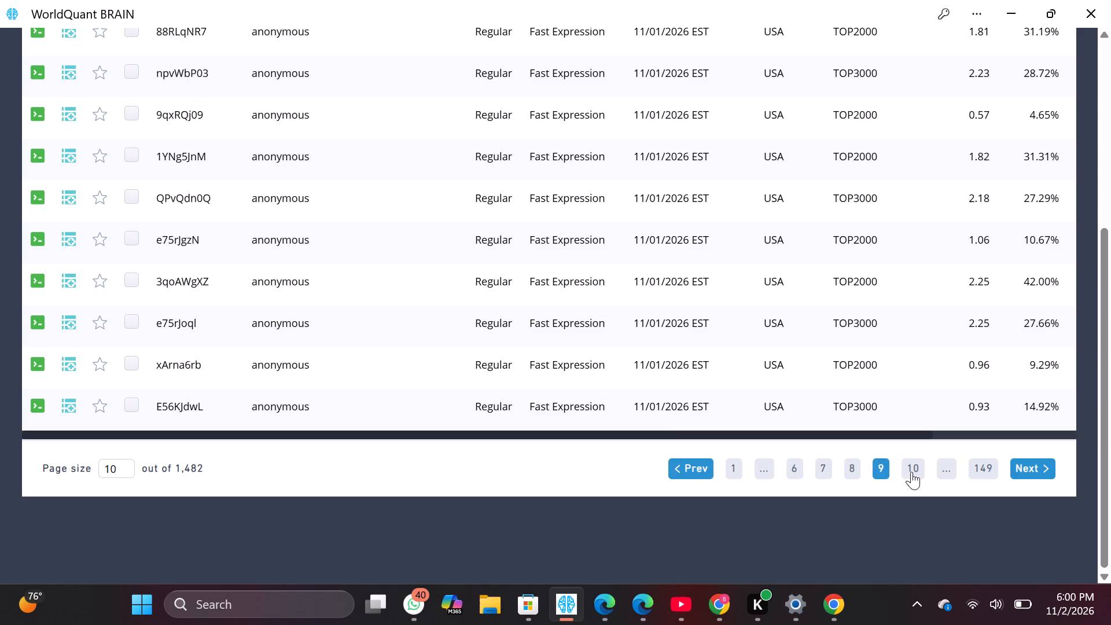
left_click(911, 472)
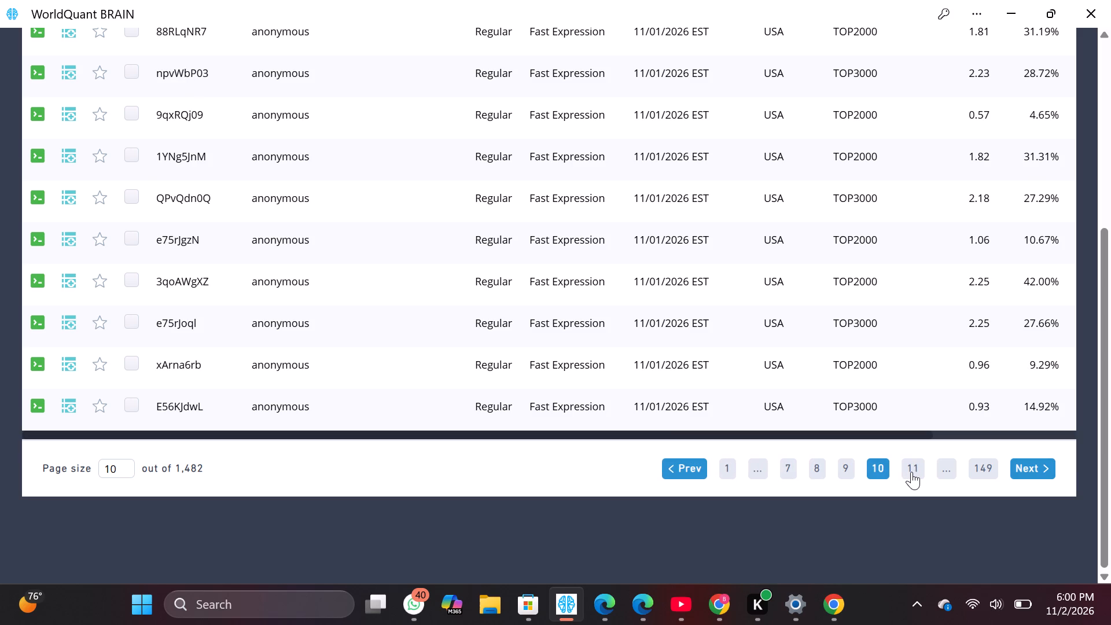
triple_click(911, 472)
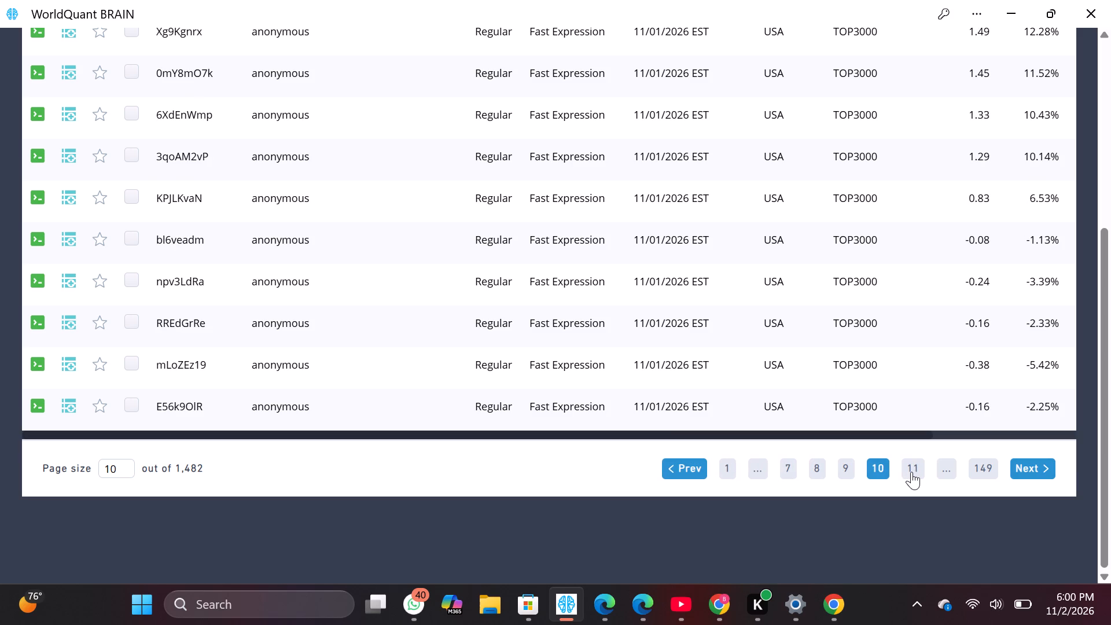
left_click(911, 472)
triple_click(911, 472)
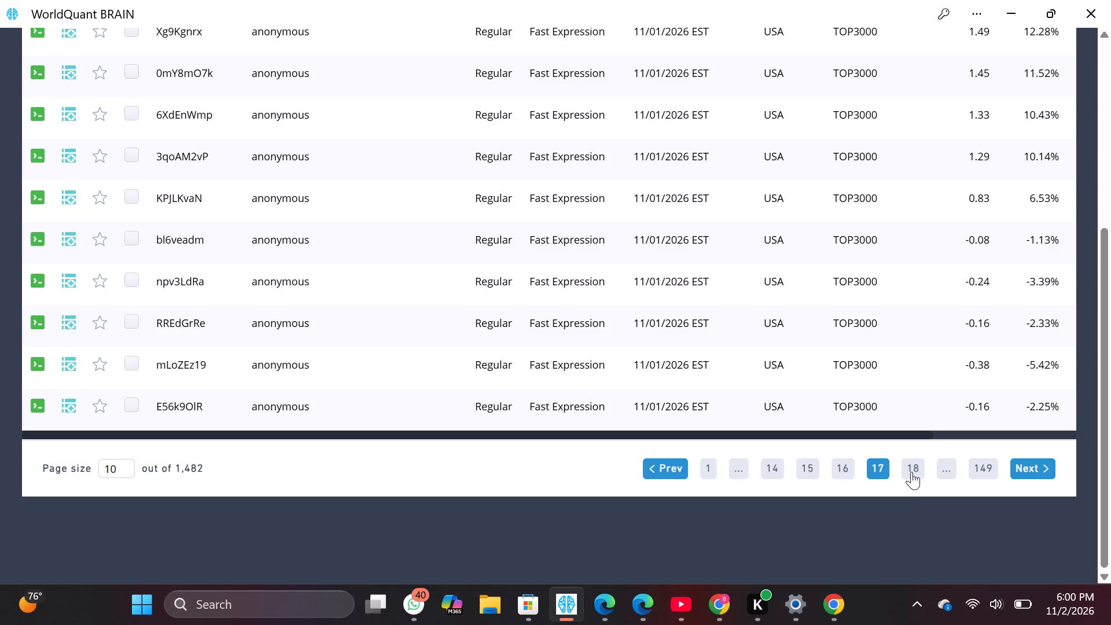
triple_click(911, 472)
triple_click(911, 472)
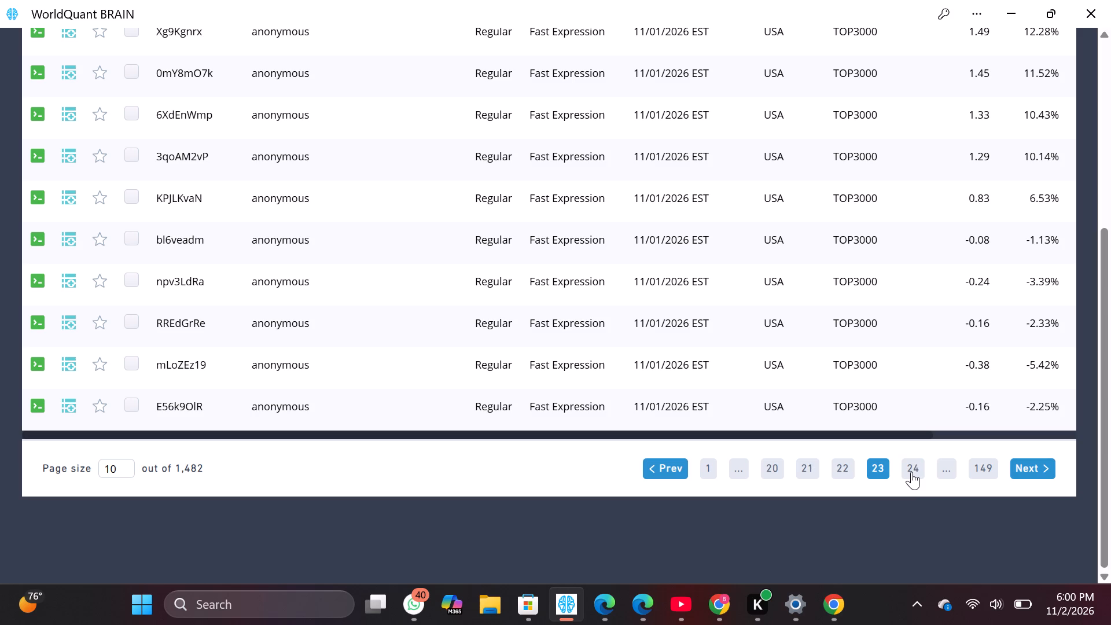
triple_click(911, 472)
left_click(911, 472)
double_click(911, 472)
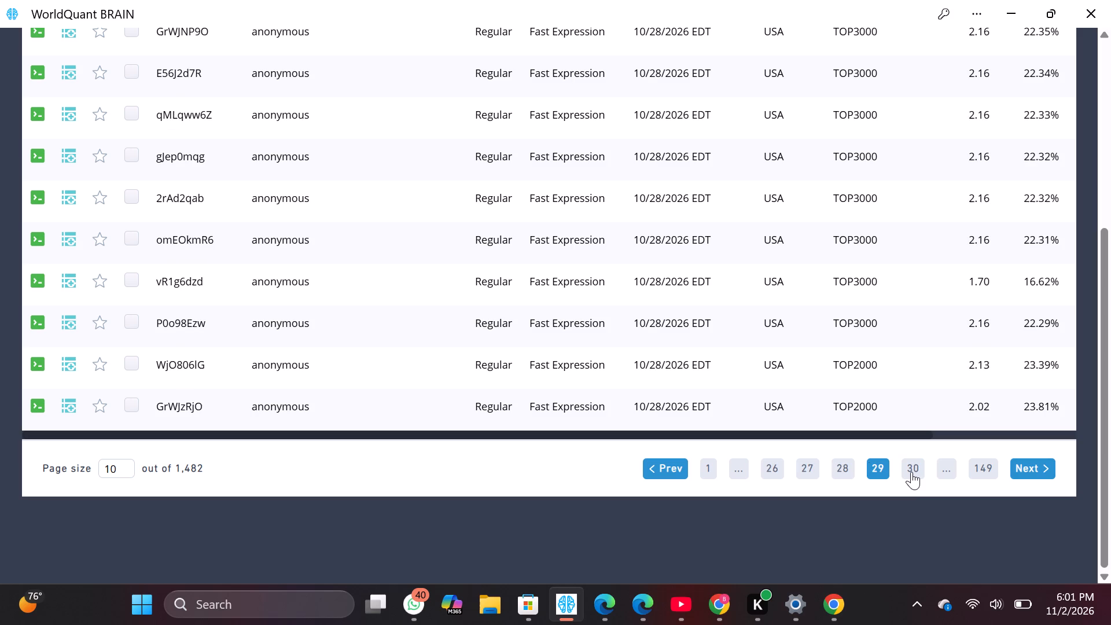
Page back through the unsubmitted alphas list to page 11.
left_click(777, 476)
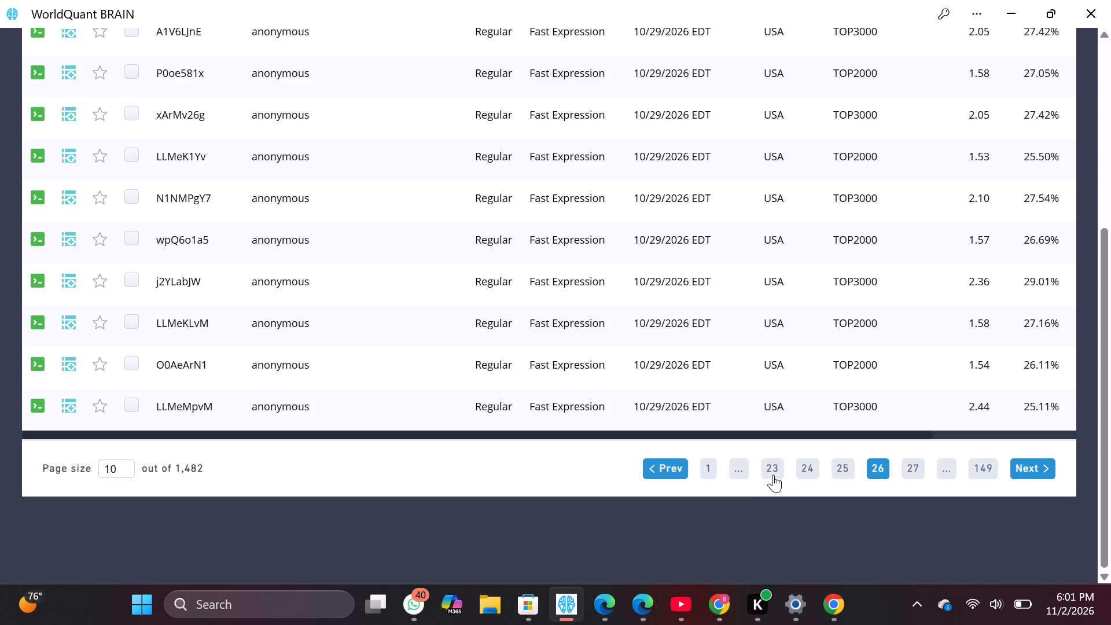
left_click(773, 475)
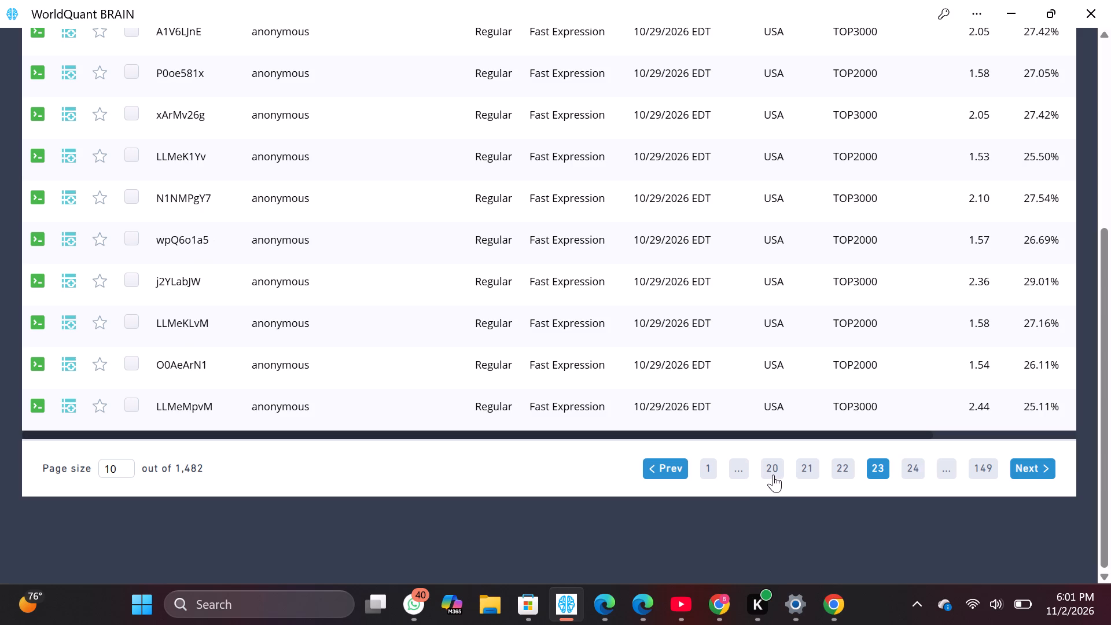
left_click(773, 475)
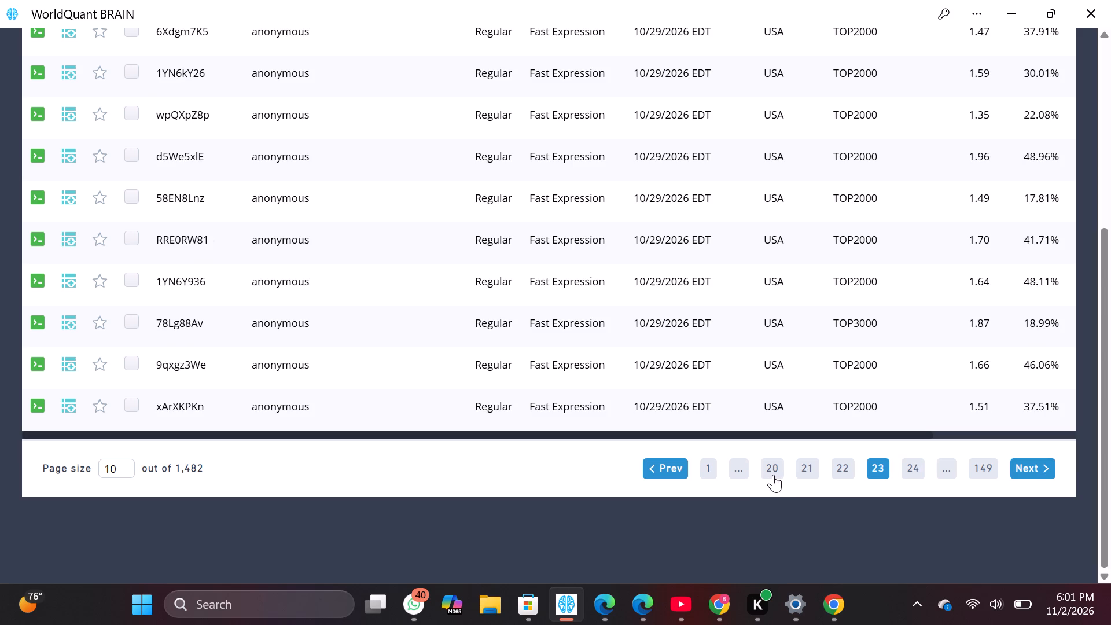
left_click(773, 475)
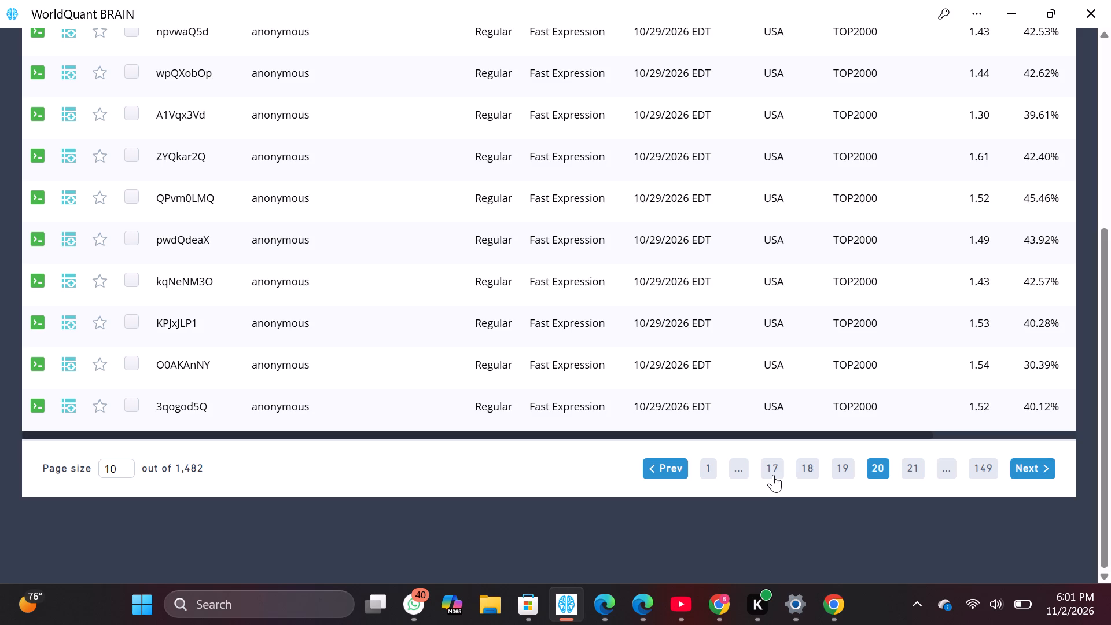
left_click(773, 475)
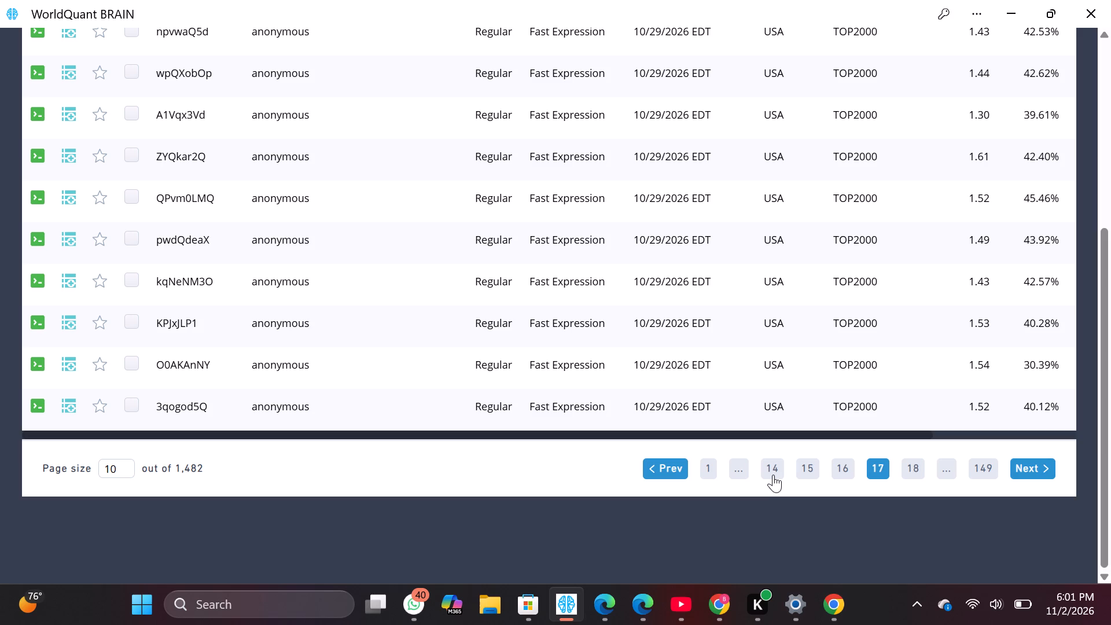
left_click(773, 475)
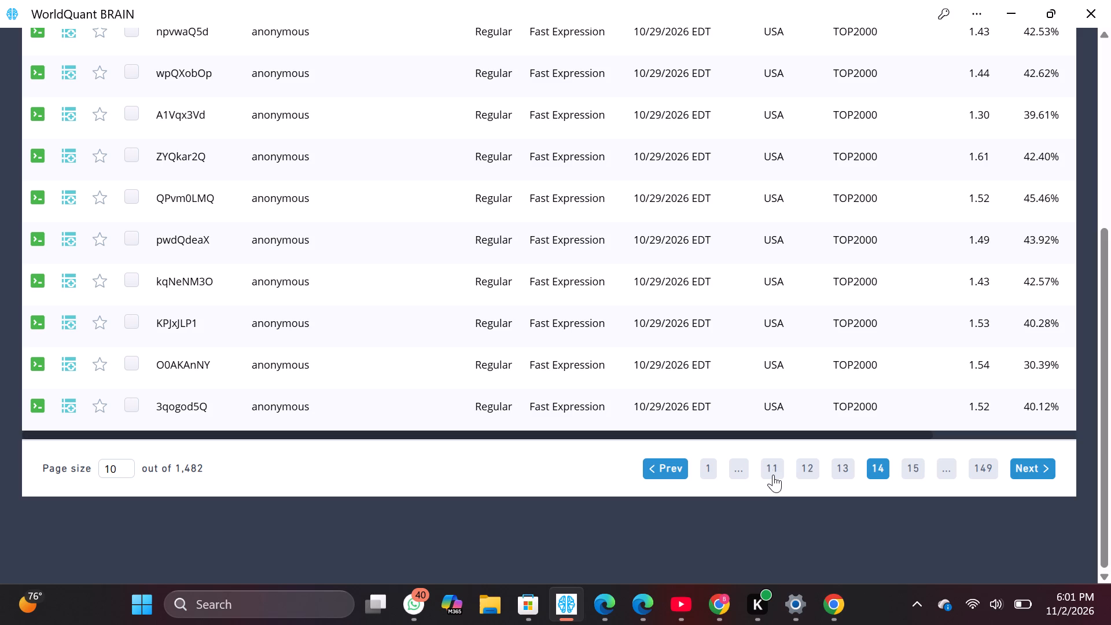
left_click(773, 475)
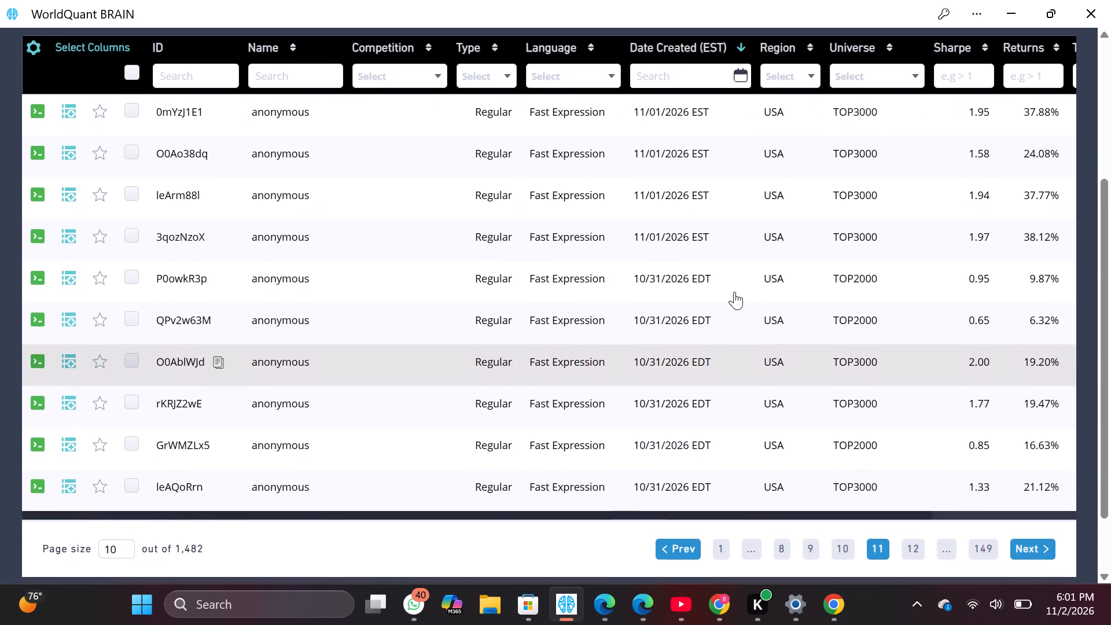
Open the details of alpha QPv2w63M and look through them down to its properties.
left_click(696, 282)
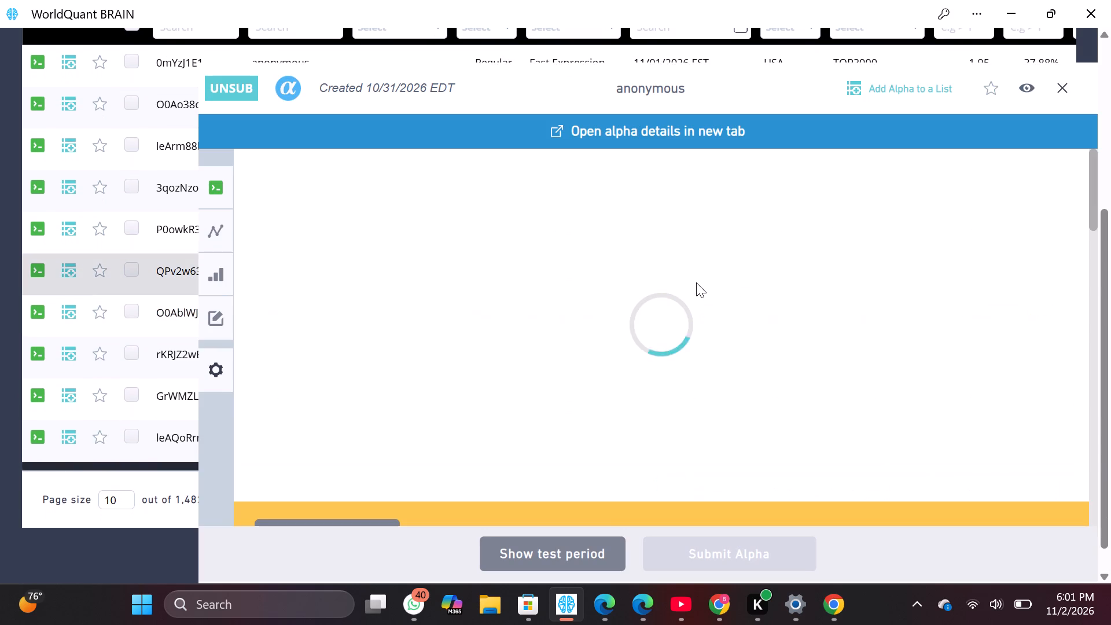
scroll(605, 217, "down", 5)
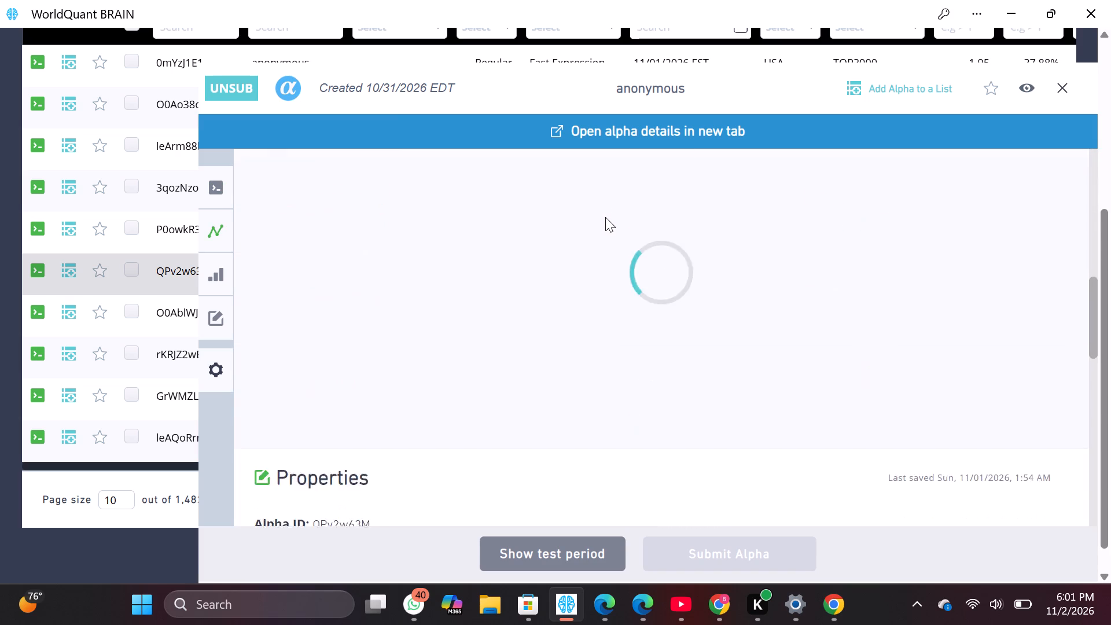
scroll(605, 217, "down", 1)
Open the details of alpha GrWMZLx5, examine its properties and PnL chart, and close the details.
left_click(154, 380)
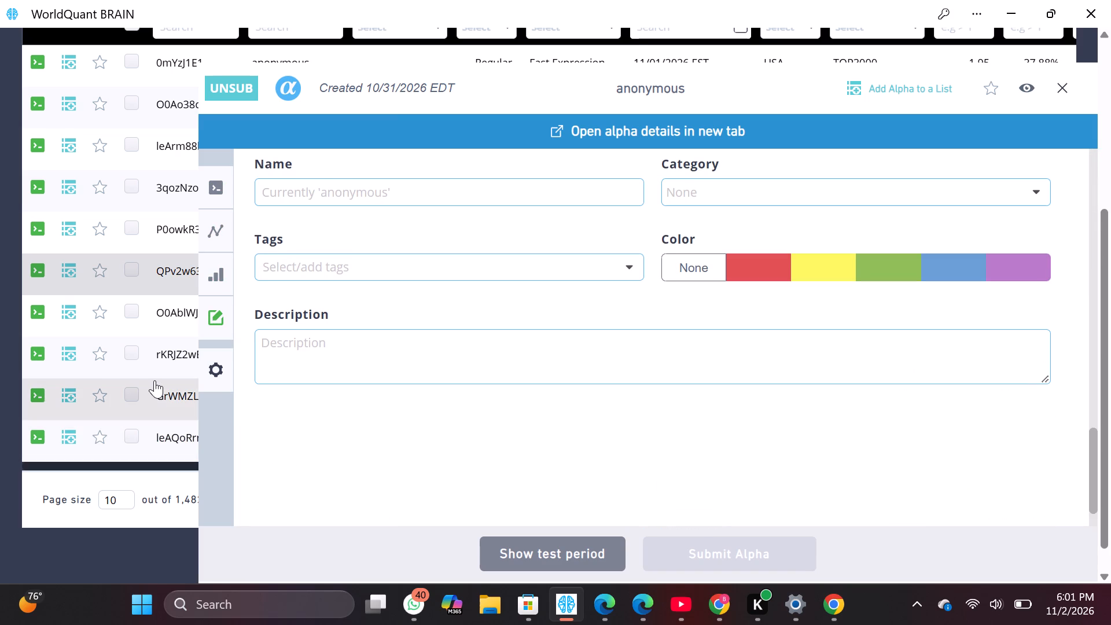
scroll(382, 321, "up", 2)
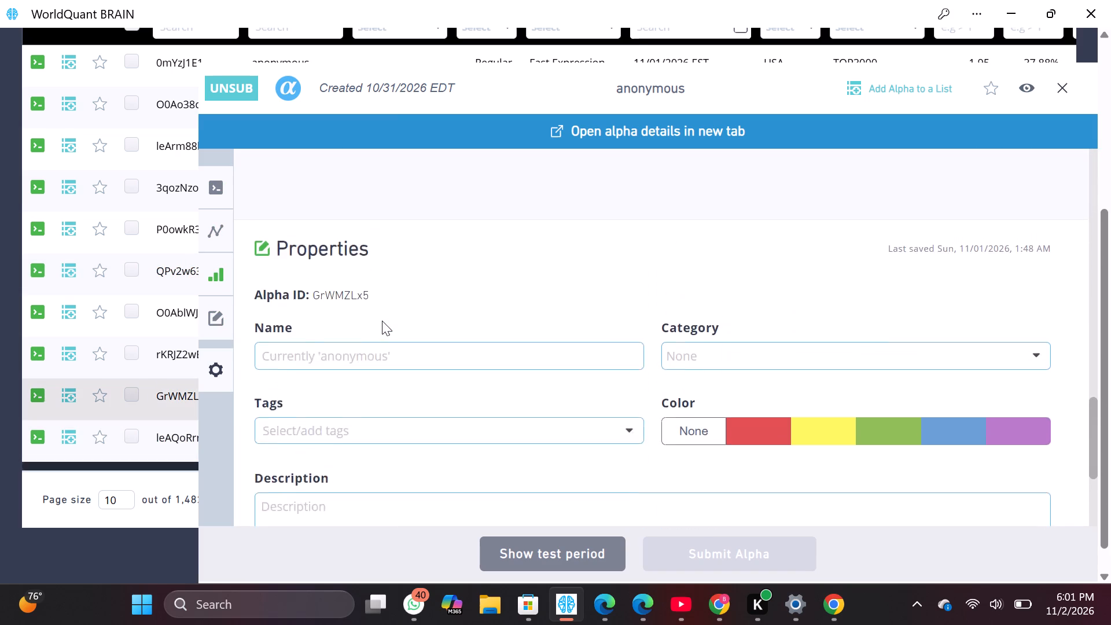
scroll(382, 321, "up", 4)
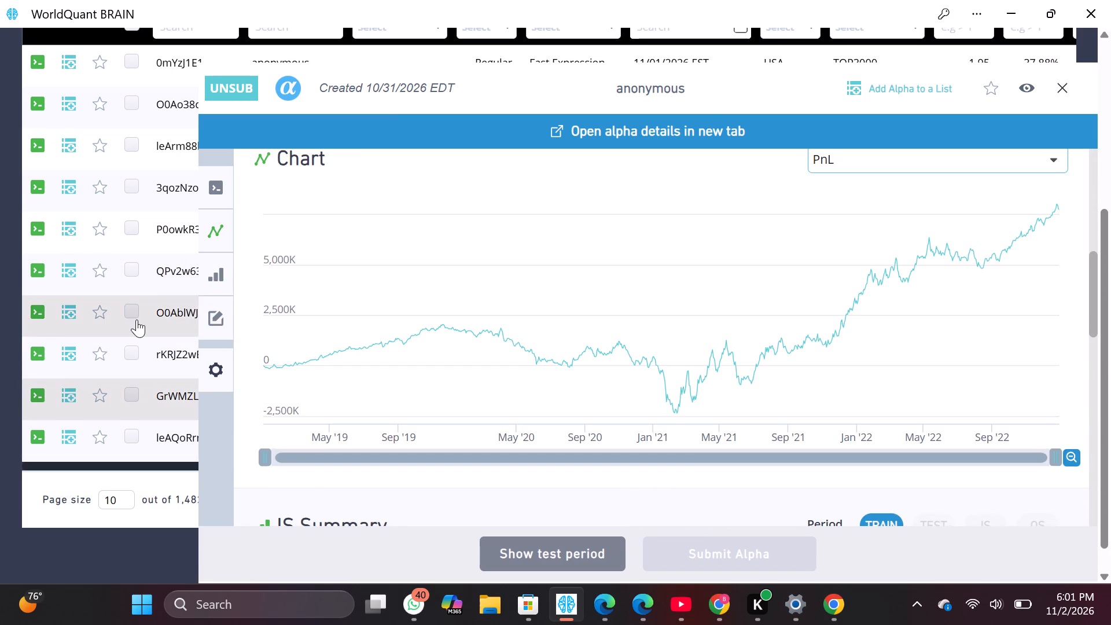
scroll(137, 319, "down", 3)
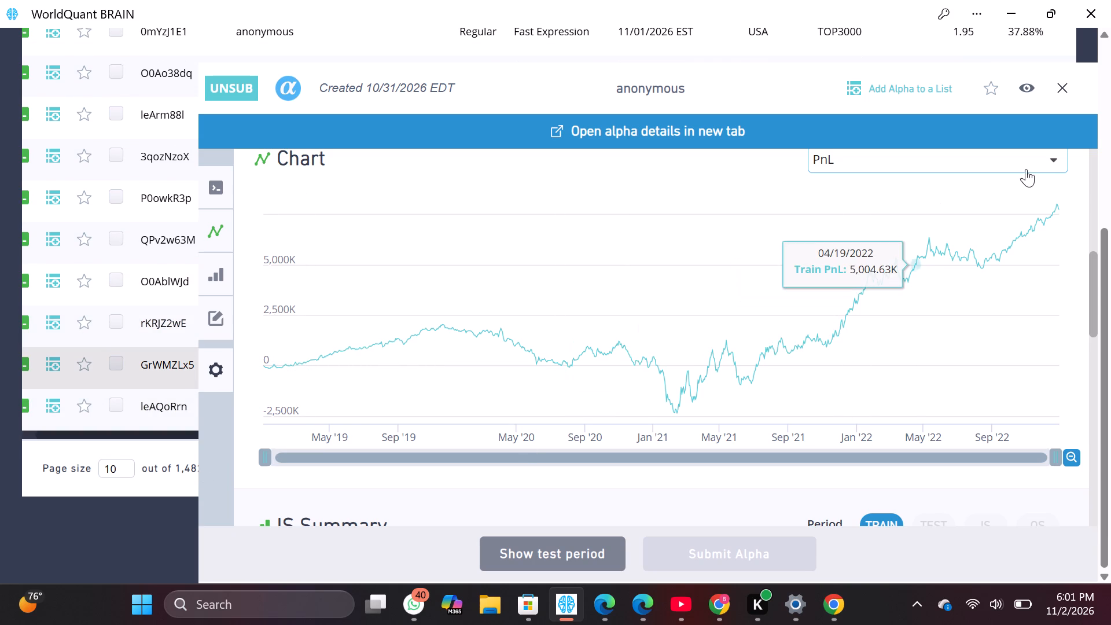
left_click(1060, 83)
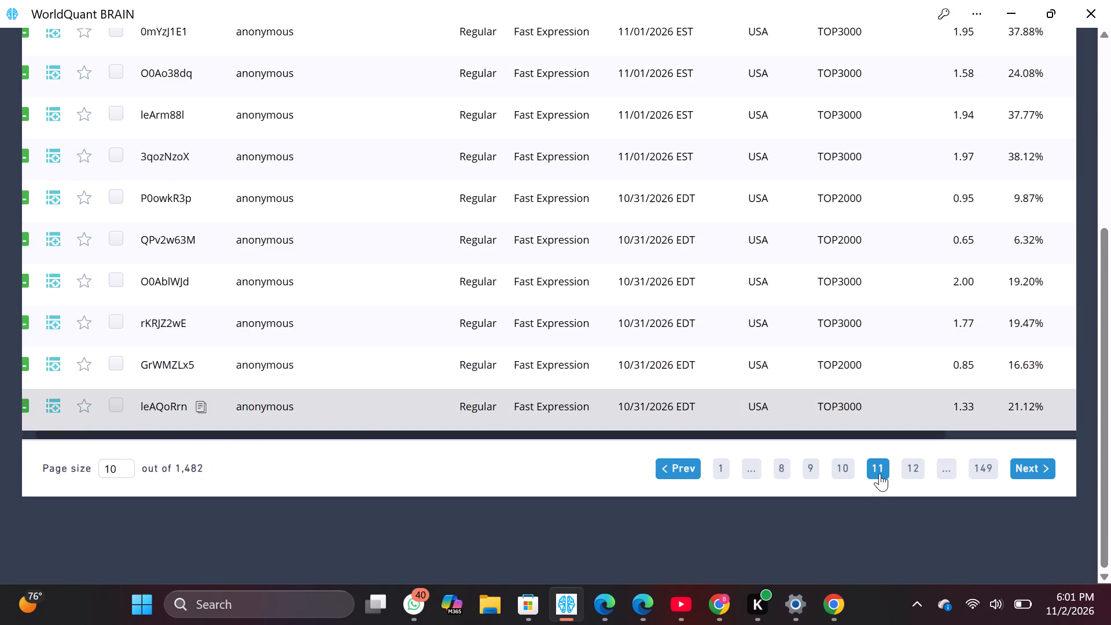
Go to page 12 of the unsubmitted list and examine alpha mLorvna2's PnL chart and IS Summary.
left_click(904, 472)
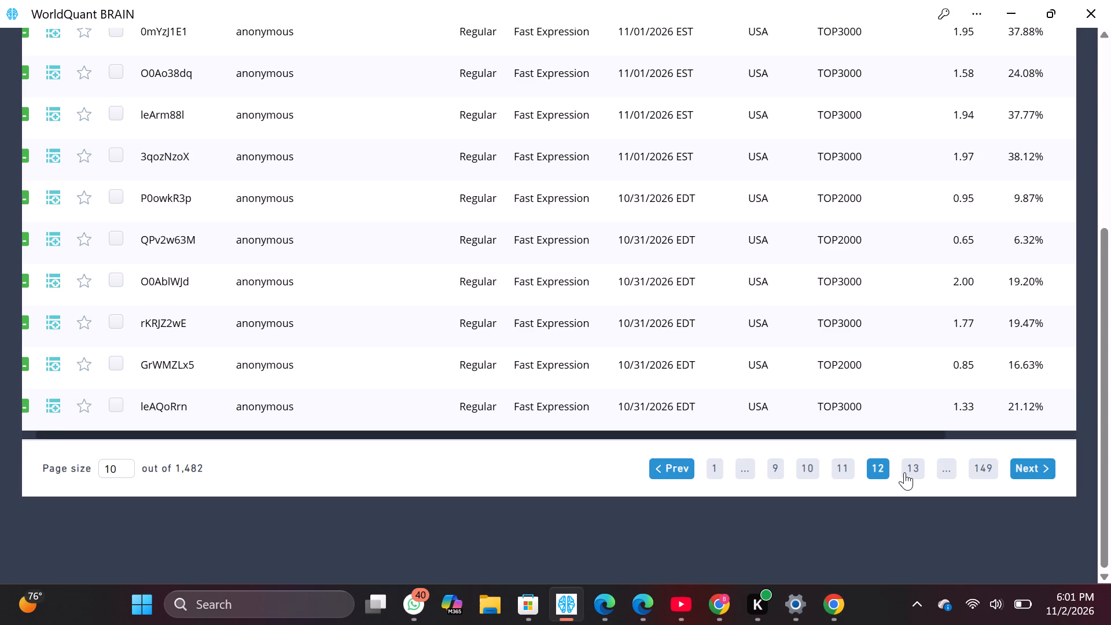
scroll(604, 285, "up", 3)
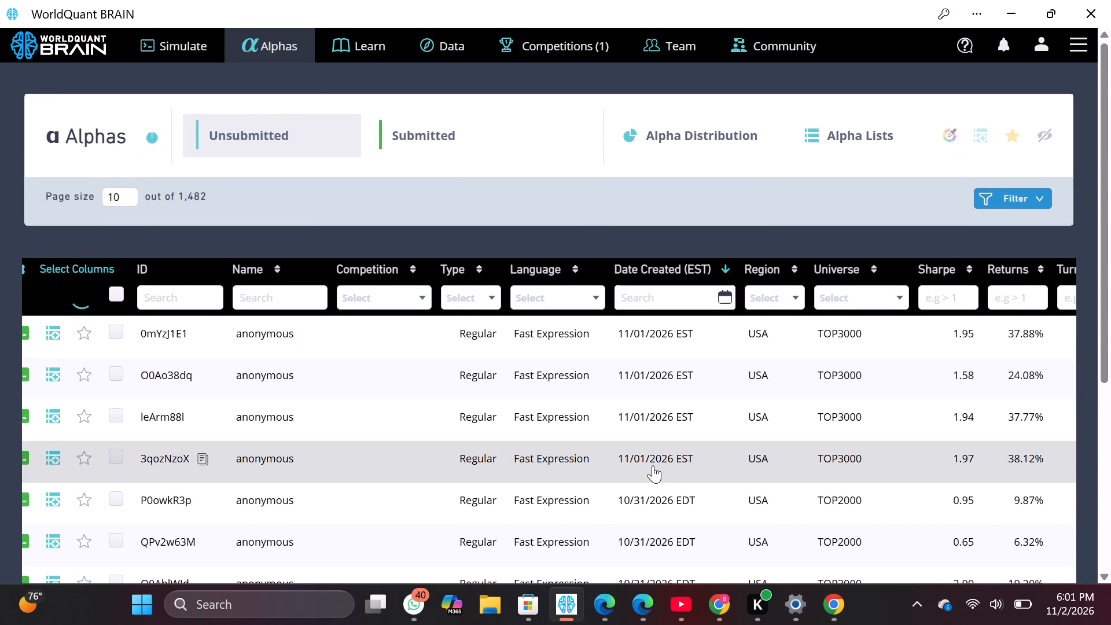
left_click(617, 405)
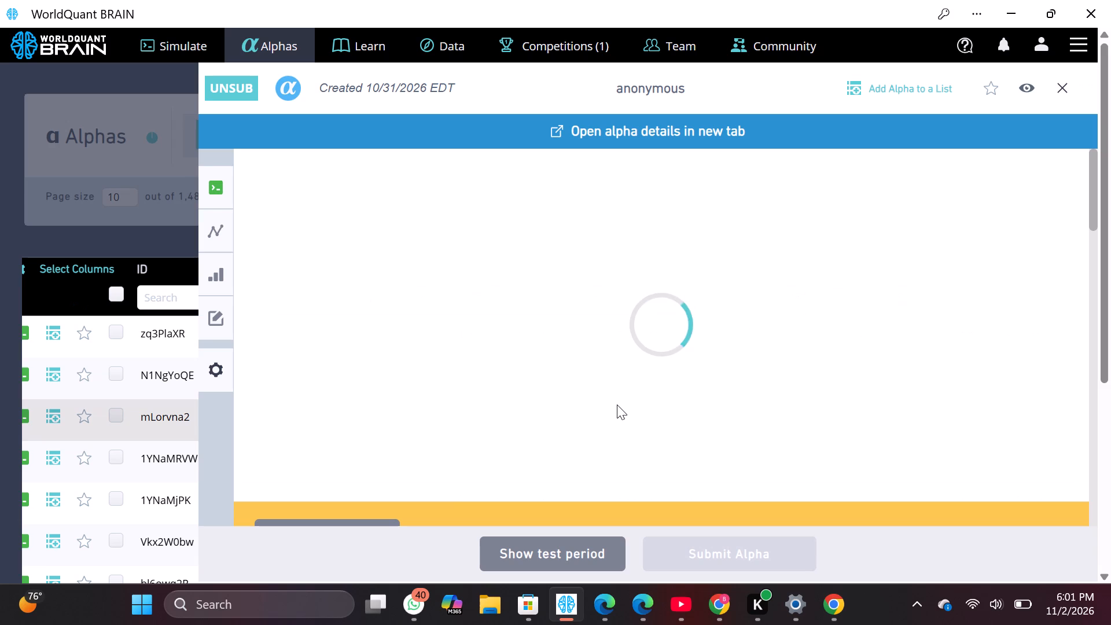
scroll(617, 405, "down", 1)
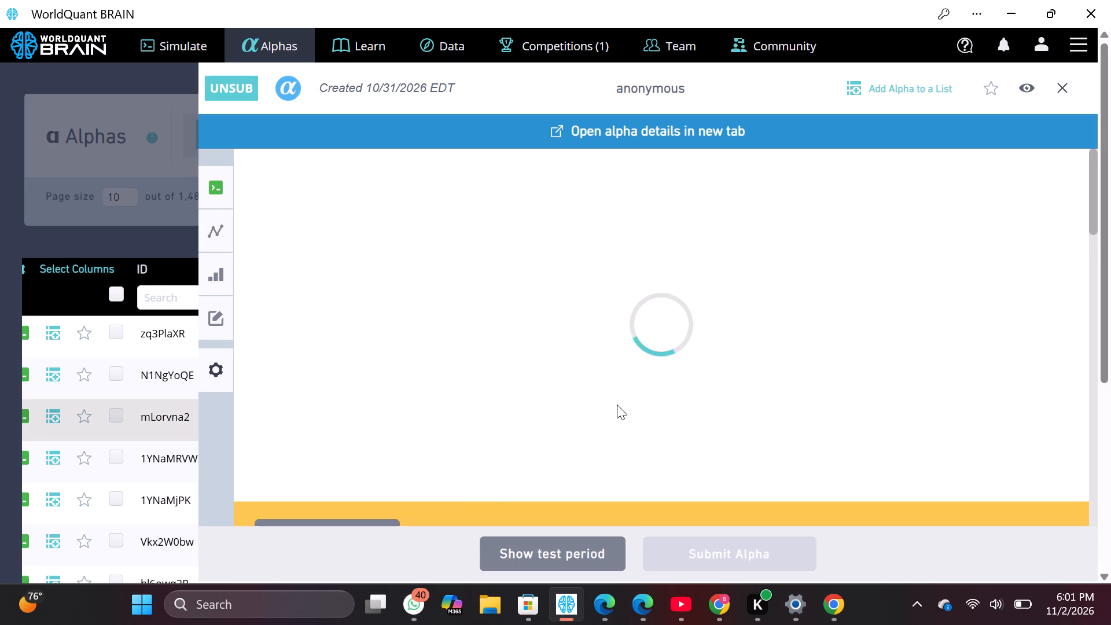
scroll(617, 405, "down", 6)
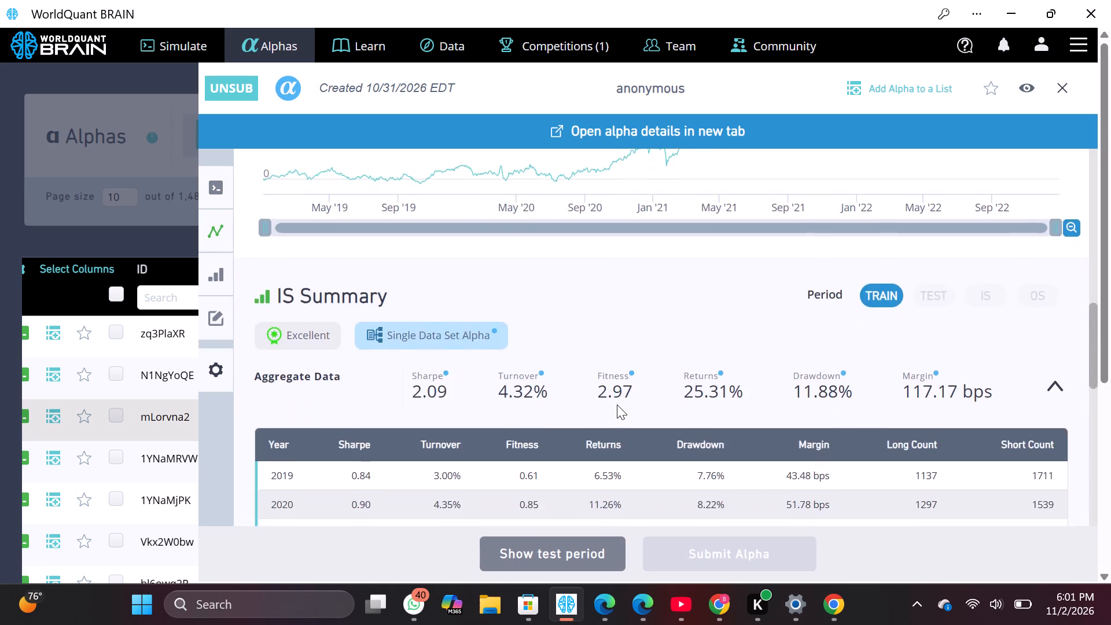
scroll(617, 405, "down", 2)
scroll(617, 405, "up", 1)
scroll(617, 405, "down", 2)
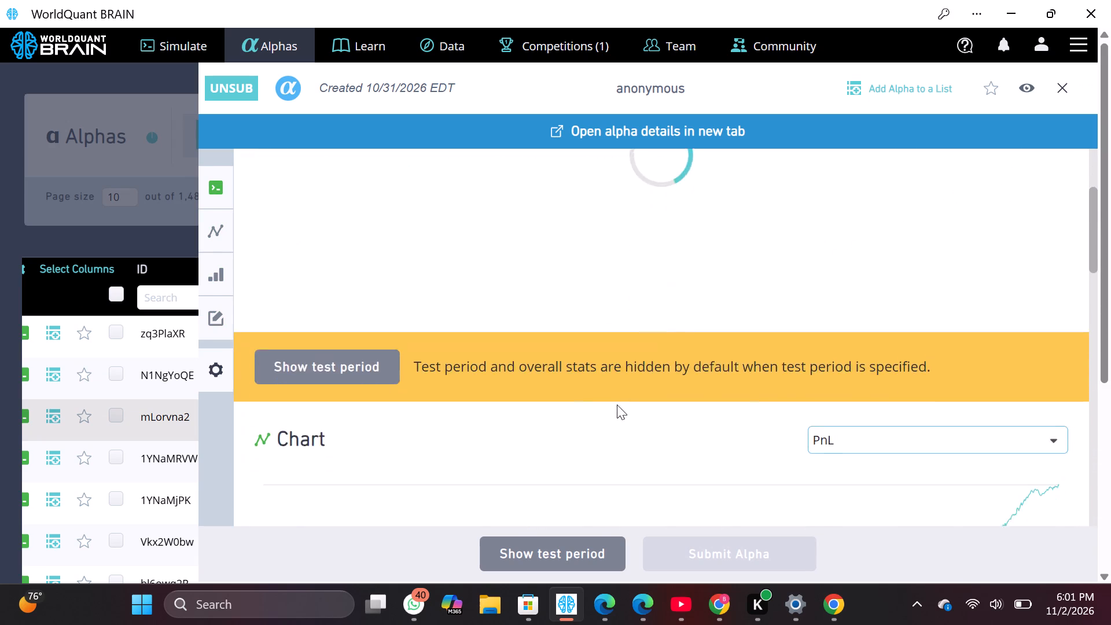
scroll(617, 405, "down", 5)
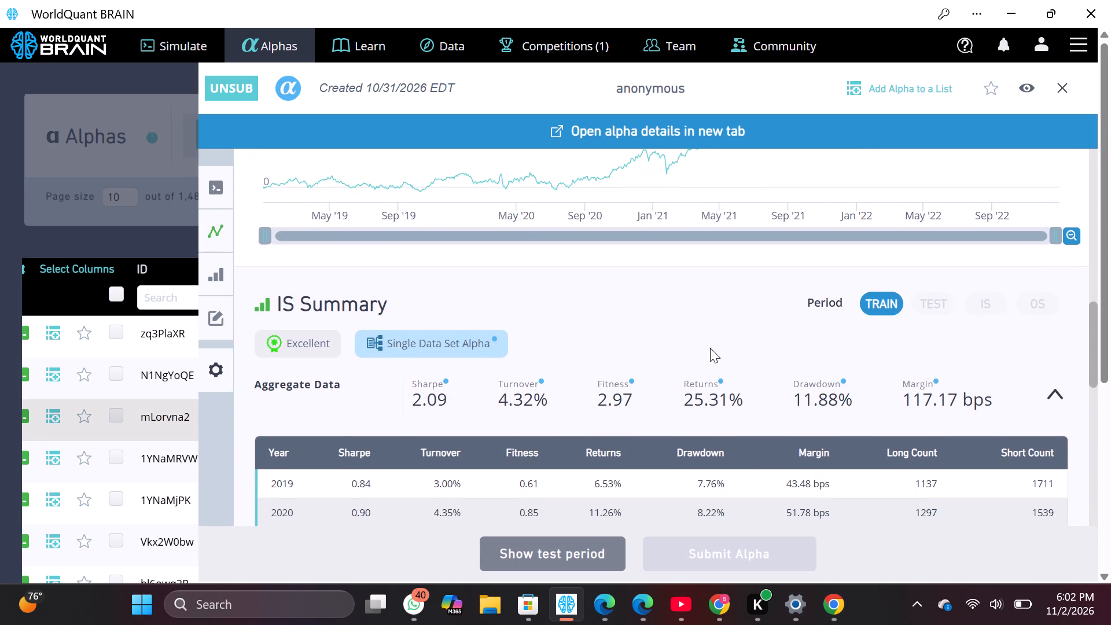
Examine alpha mLorvna2's yearly IS Summary figures and its PnL chart again.
scroll(710, 348, "down", 2)
scroll(710, 348, "up", 1)
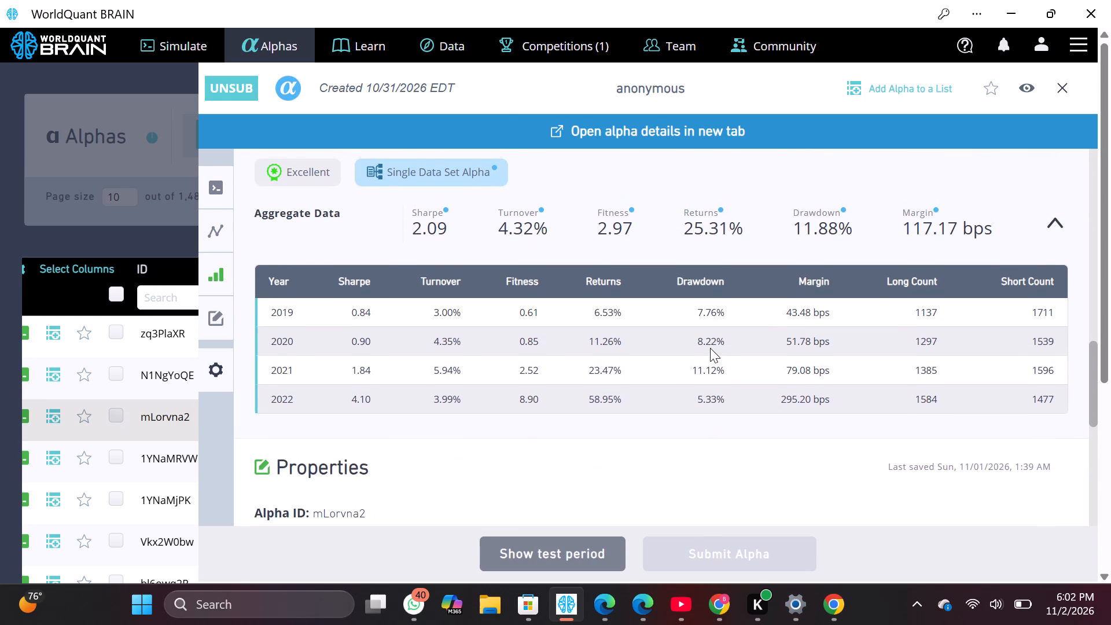
scroll(710, 348, "up", 2)
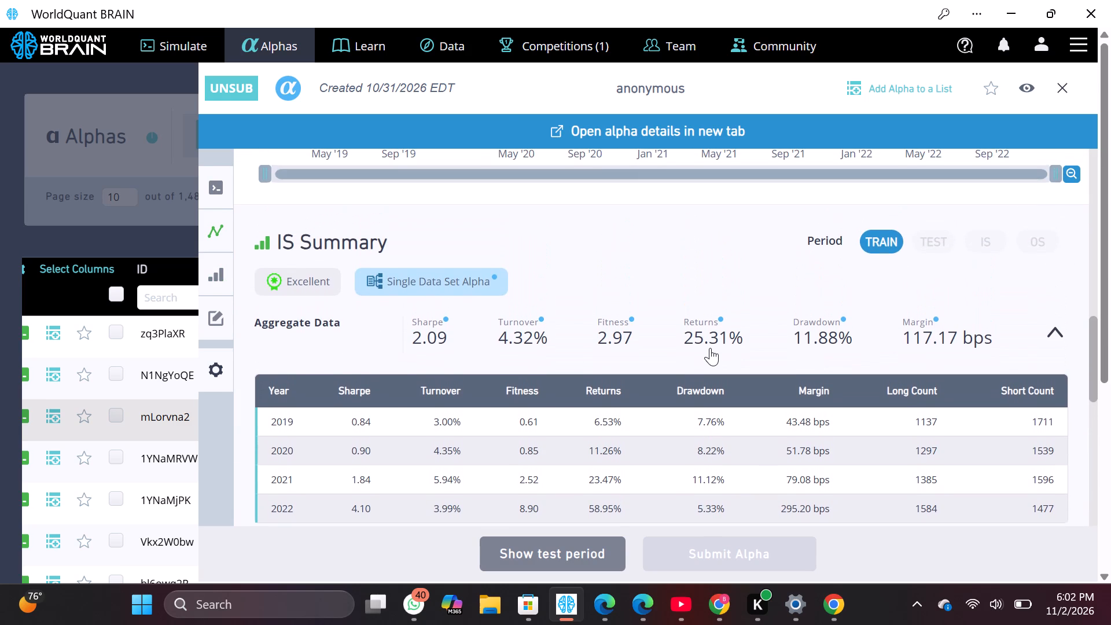
scroll(710, 348, "up", 1)
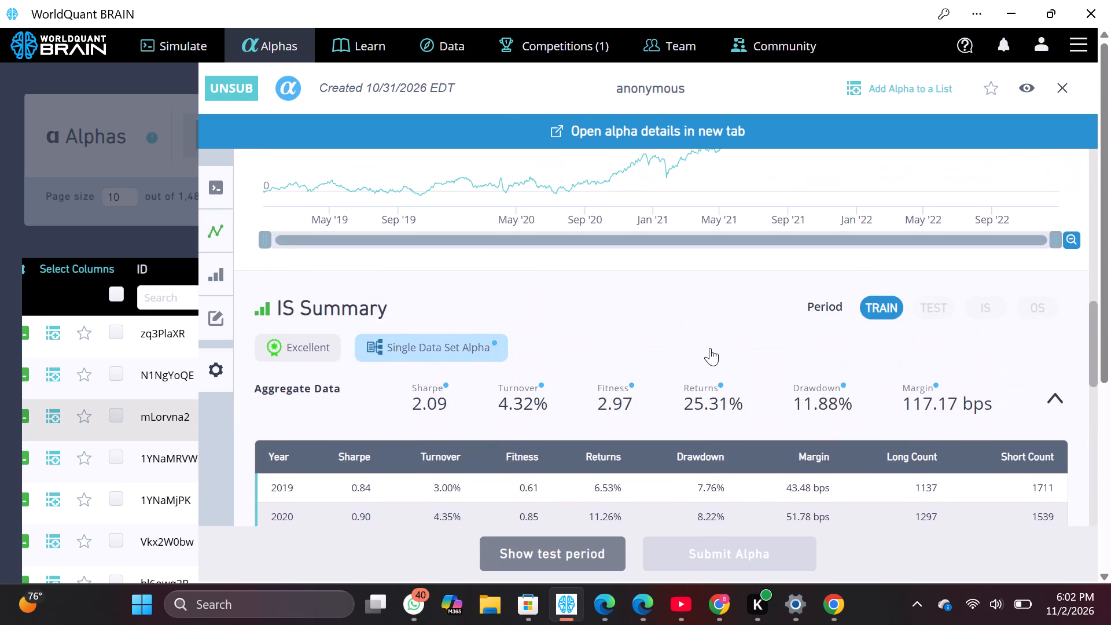
scroll(710, 348, "up", 5)
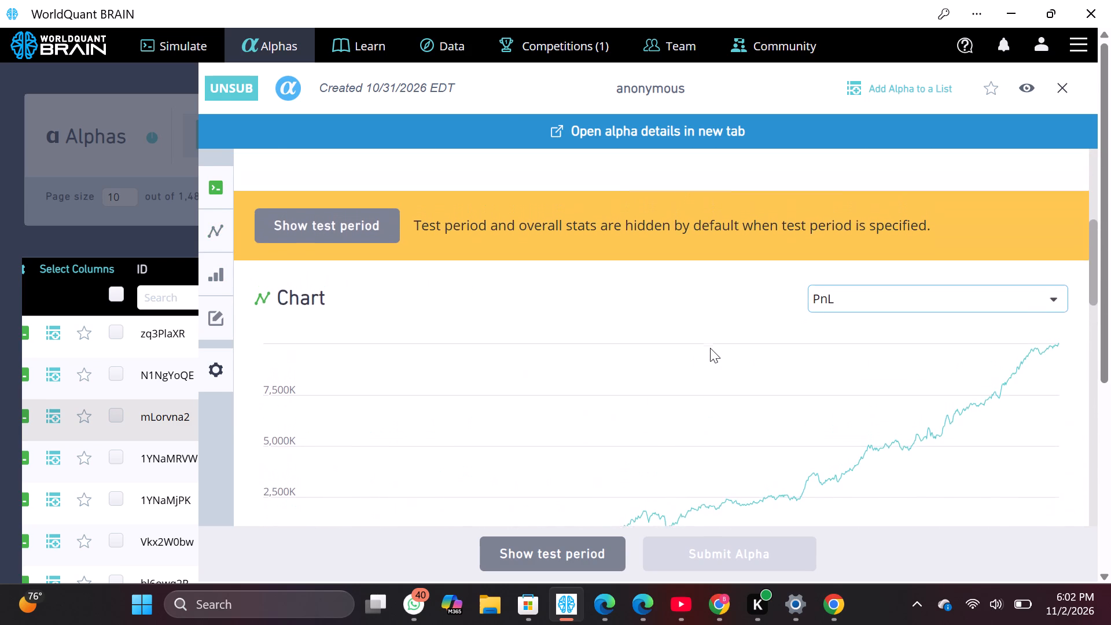
Show the test period for alpha mLorvna2 and look through the expanded results down to the Correlation section.
scroll(710, 348, "up", 3)
scroll(710, 348, "down", 2)
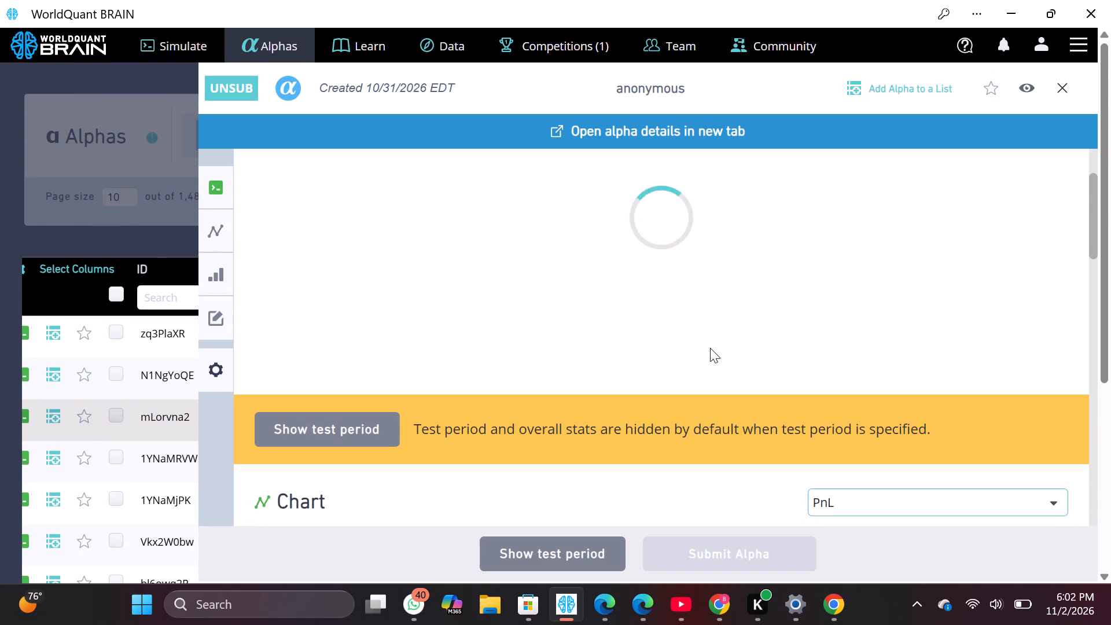
left_click(332, 435)
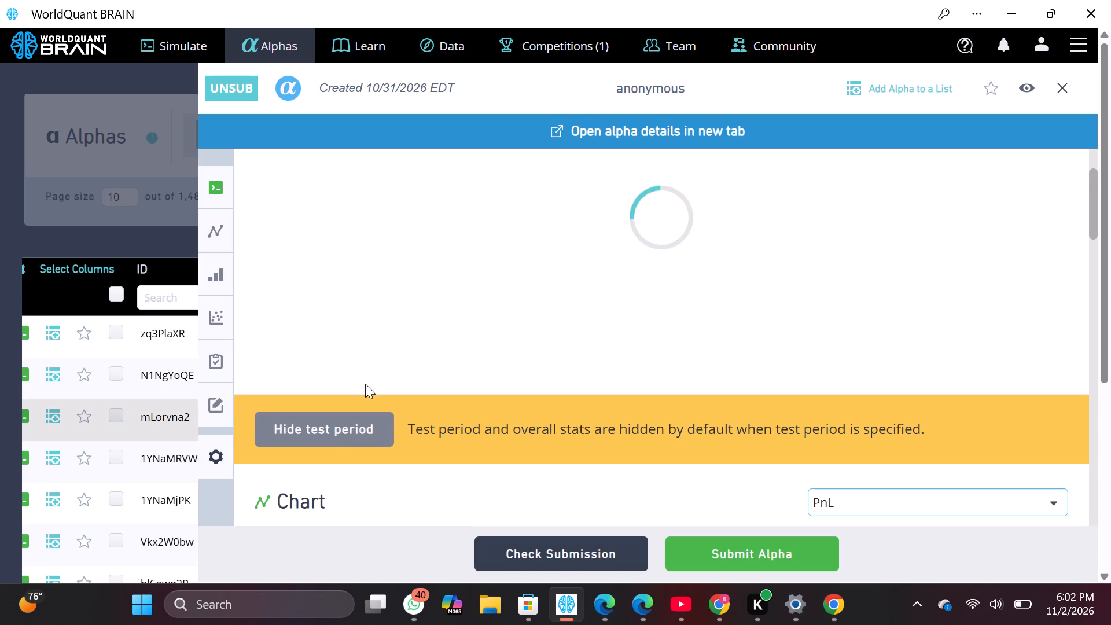
scroll(365, 384, "down", 8)
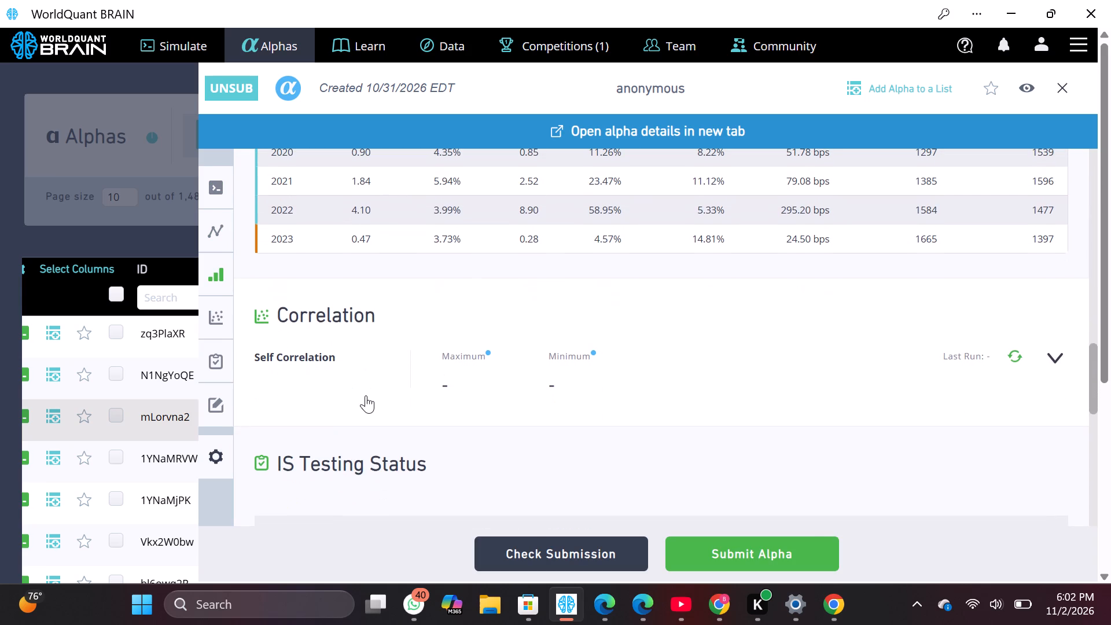
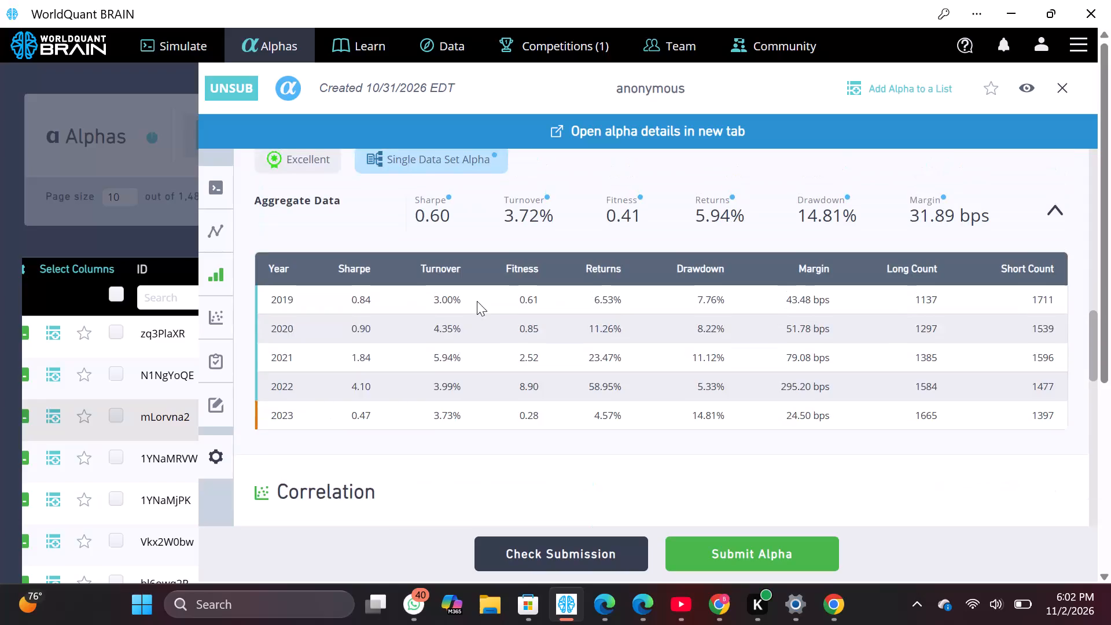
Look through the rest of alpha mLorvna2's details down to Properties, and return to the Self Correlation and IS Testing Status sections.
scroll(477, 301, "down", 1)
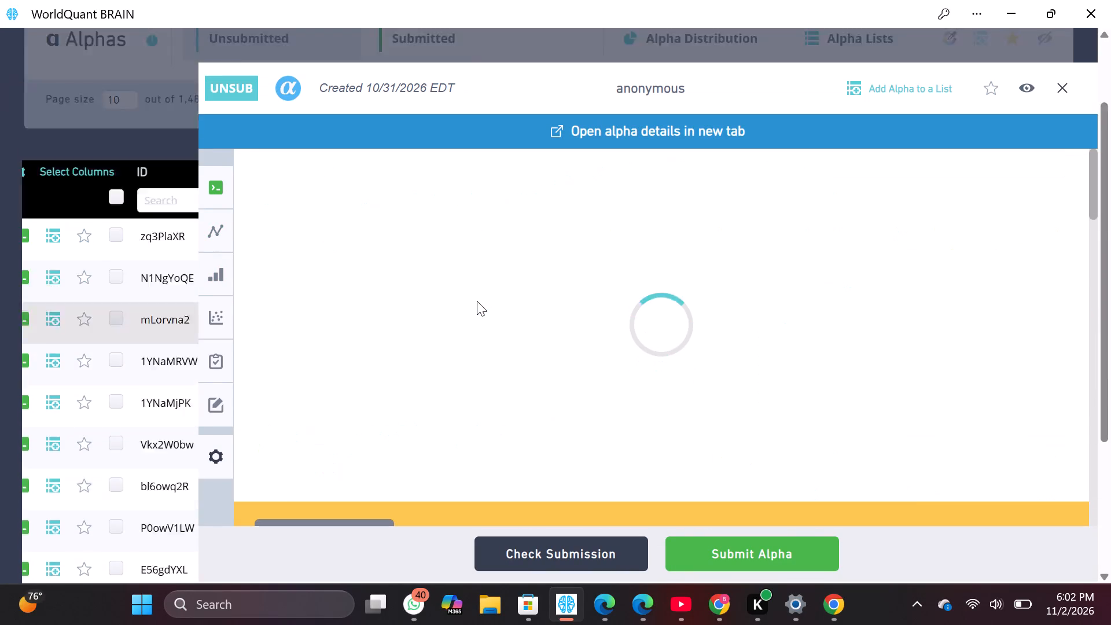
scroll(477, 301, "down", 2)
scroll(477, 301, "up", 1)
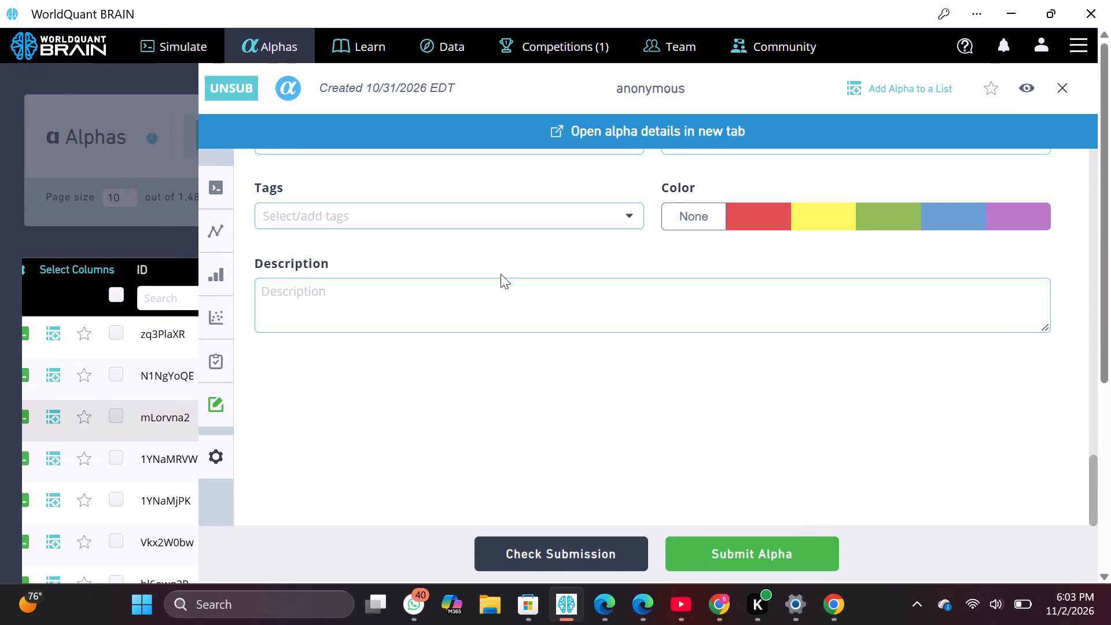
scroll(501, 274, "up", 3)
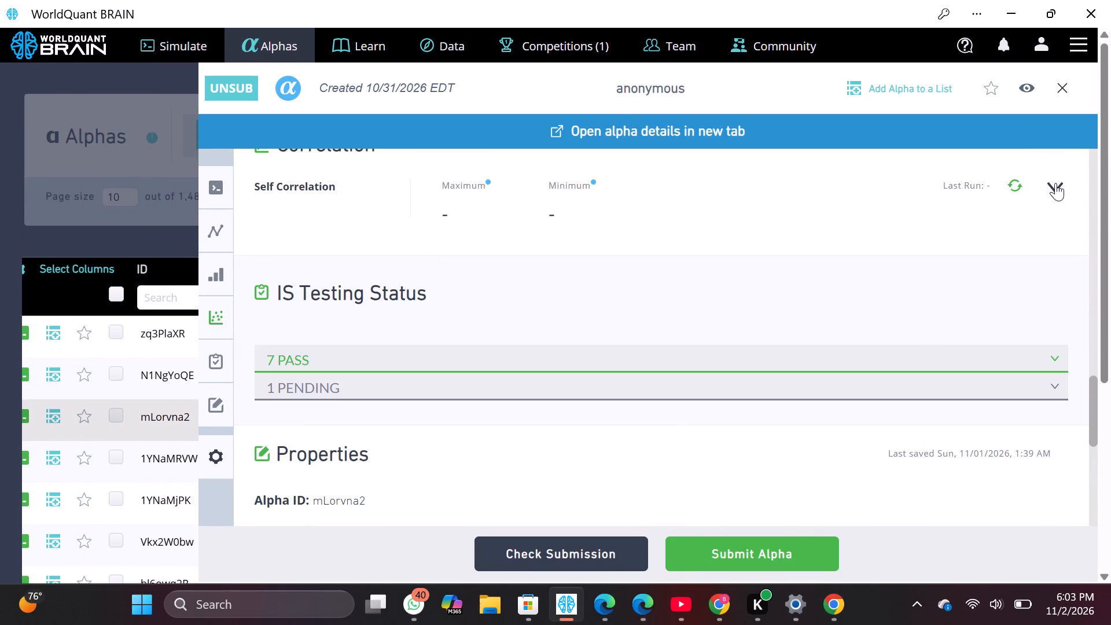
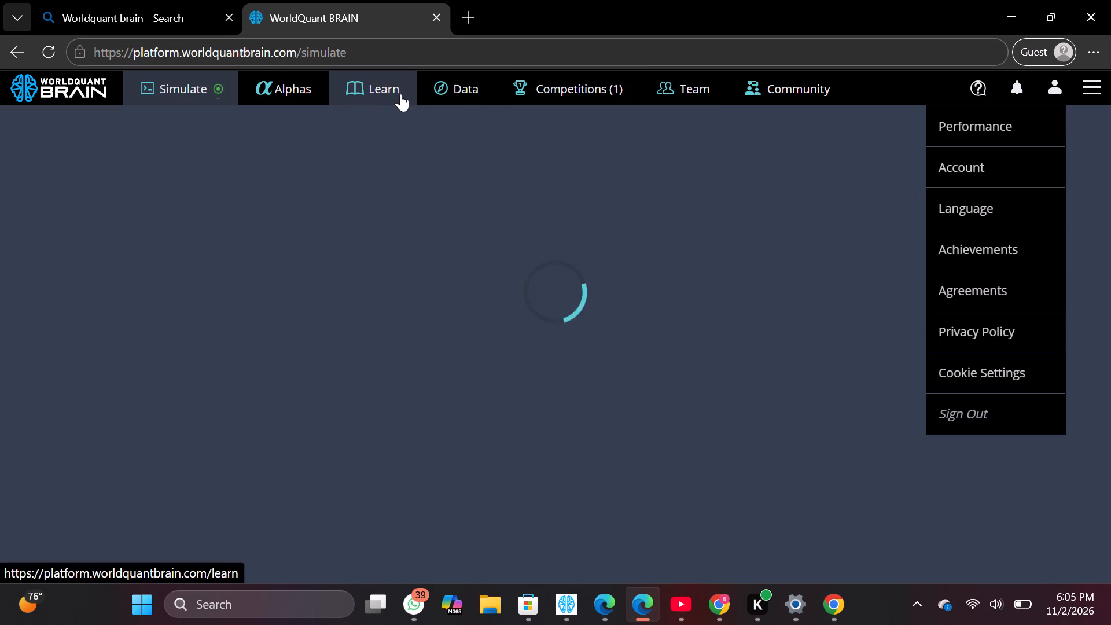
Open the Alphas page and show the list of submitted alphas.
left_click(305, 93)
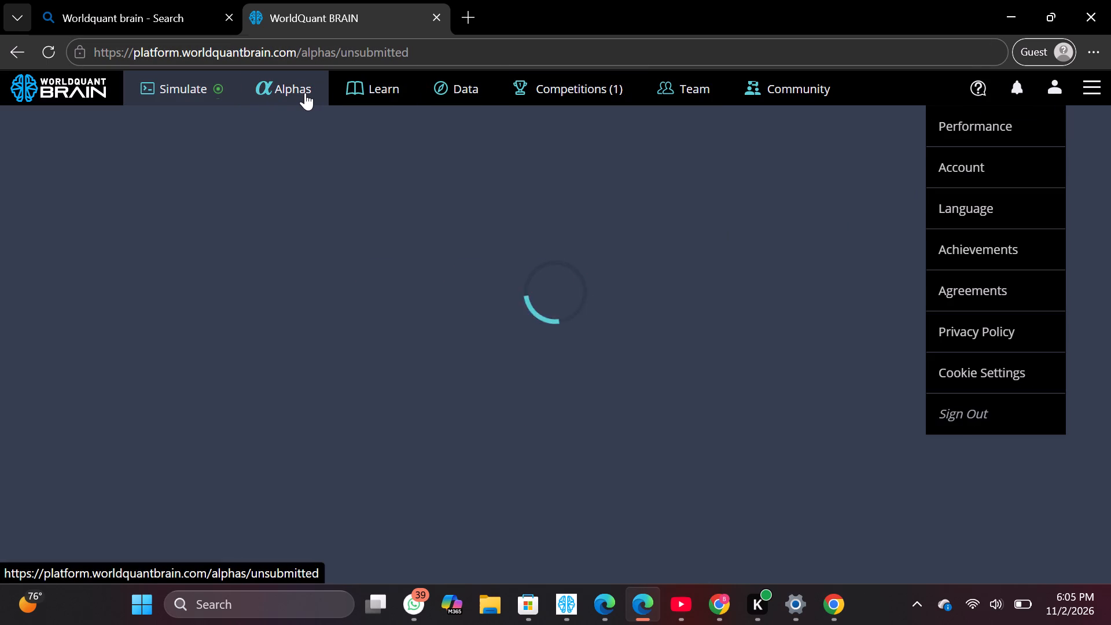
left_click(435, 194)
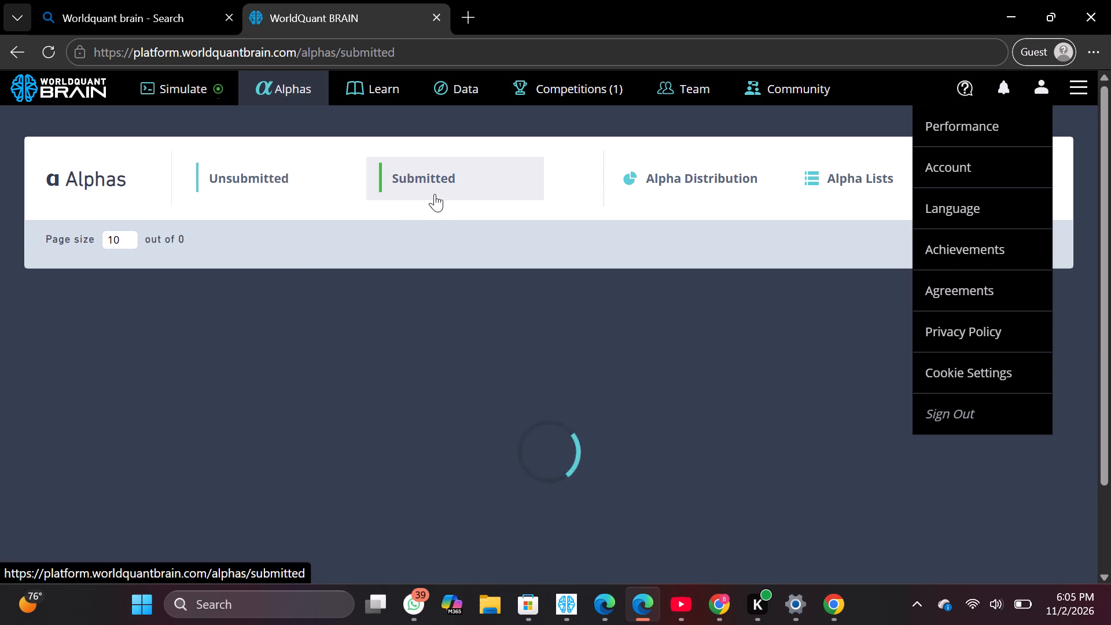
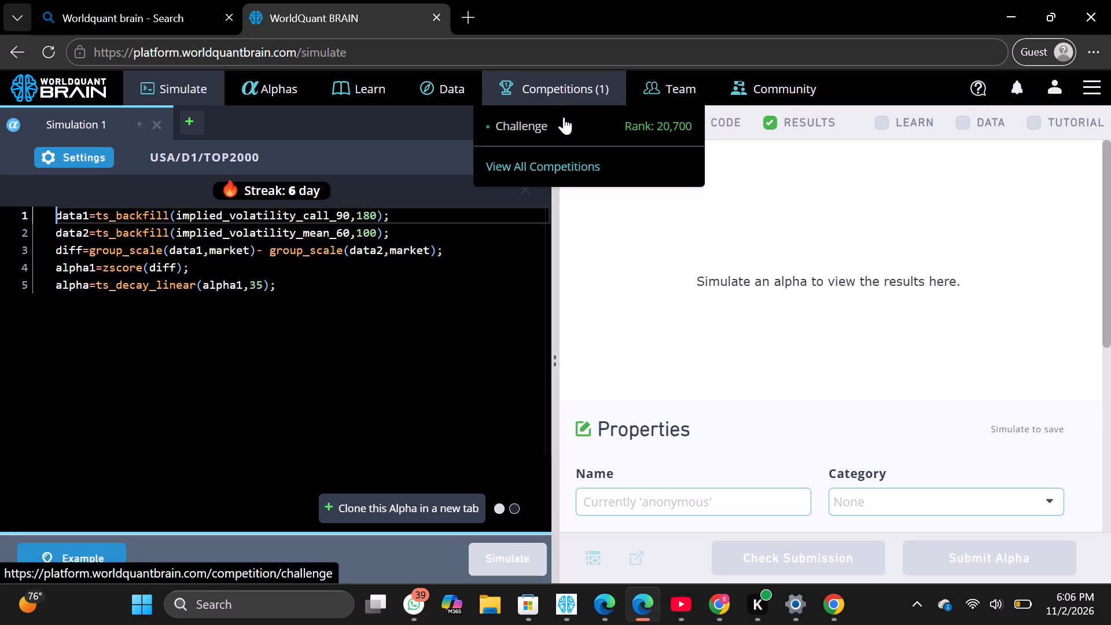
Close the Simulation 1 tab on the Simulate page.
left_click(154, 129)
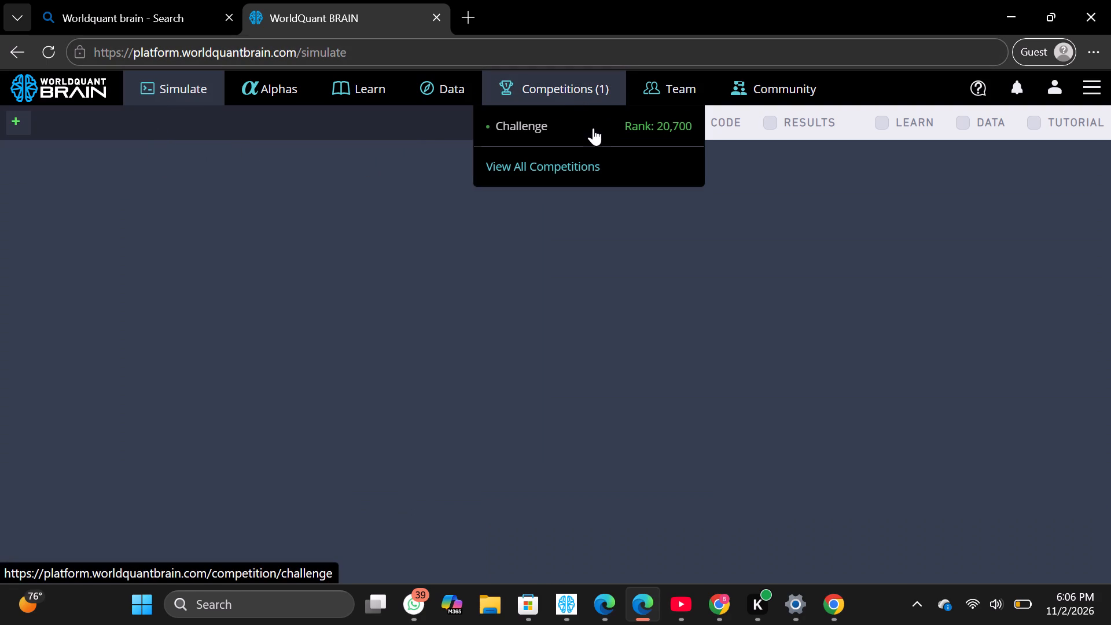
Open the Challenge competition page.
left_click(593, 128)
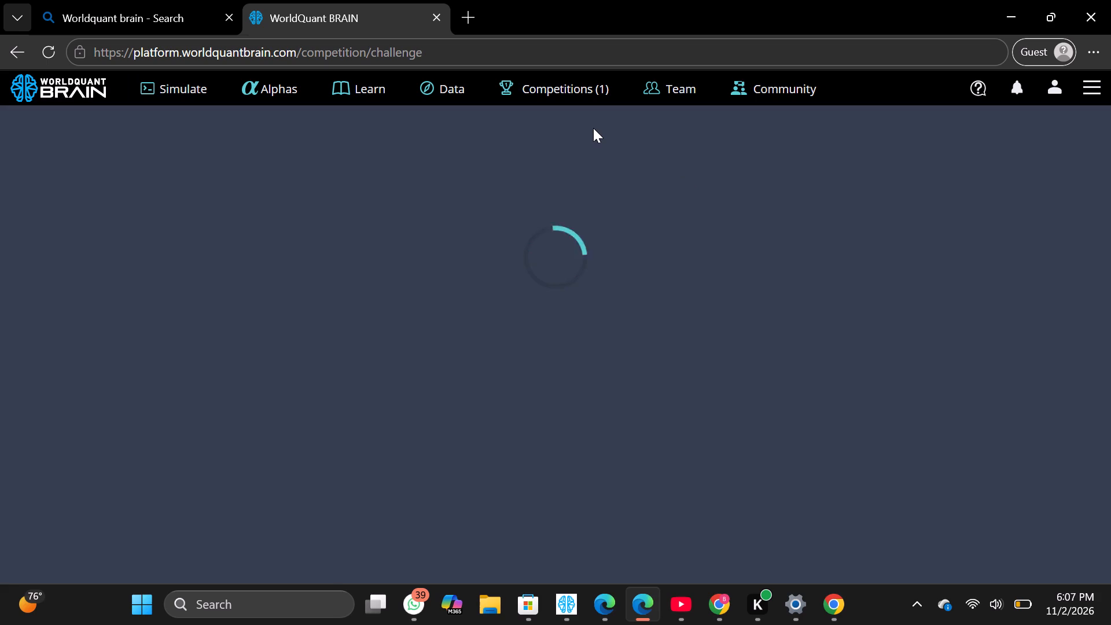
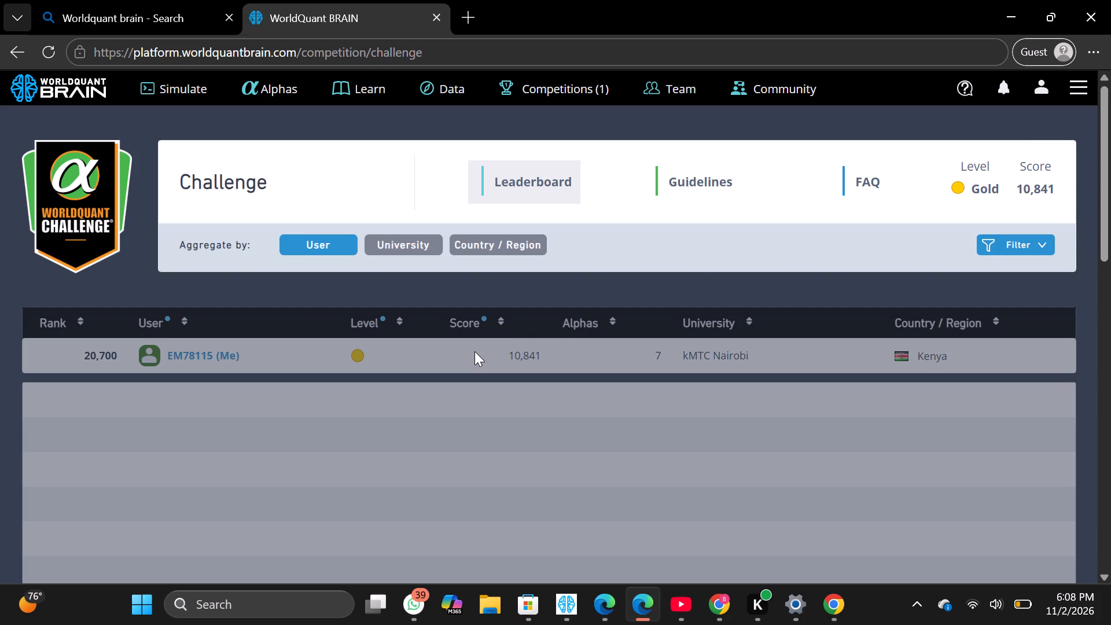
Examine the Challenge leaderboard by user, comparing the top-ranked users' scores and alpha counts with the own entry.
scroll(471, 353, "down", 3)
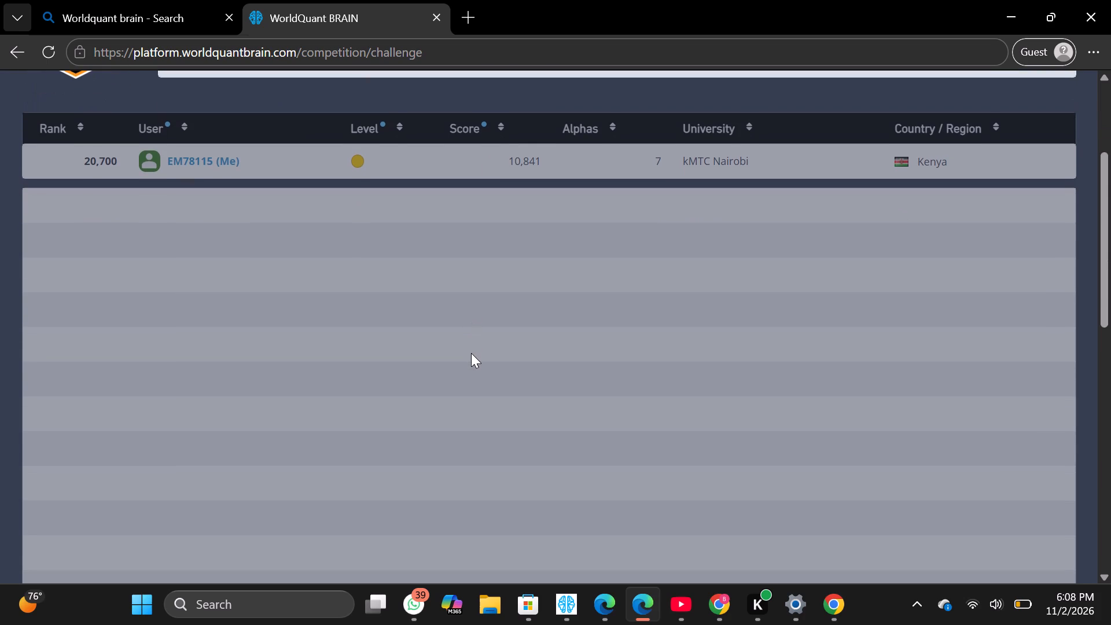
scroll(471, 353, "down", 3)
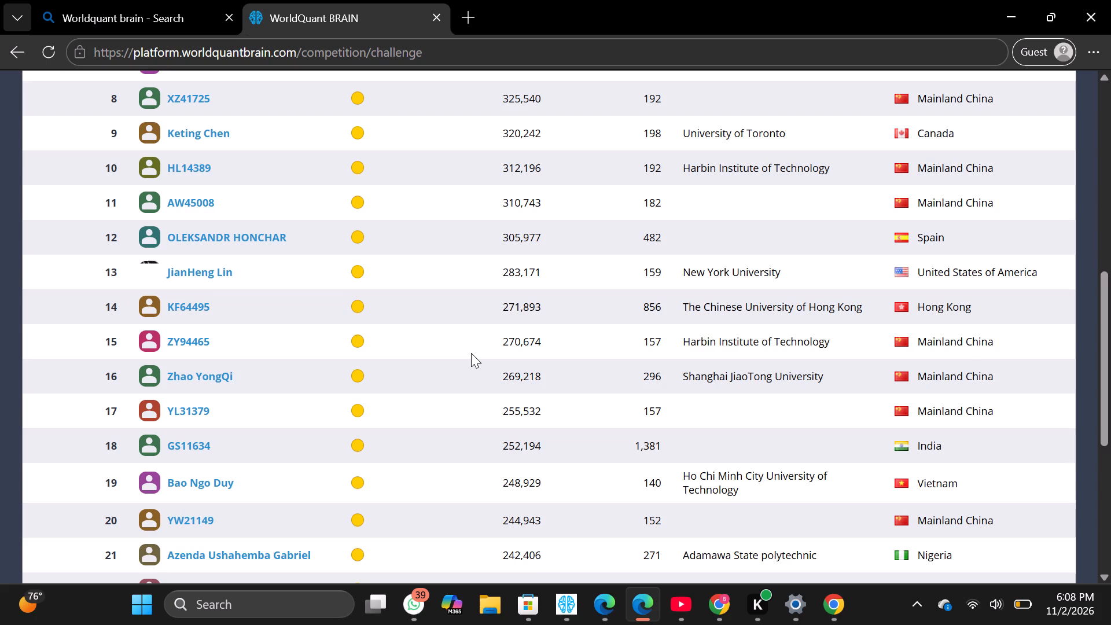
scroll(568, 310, "up", 2)
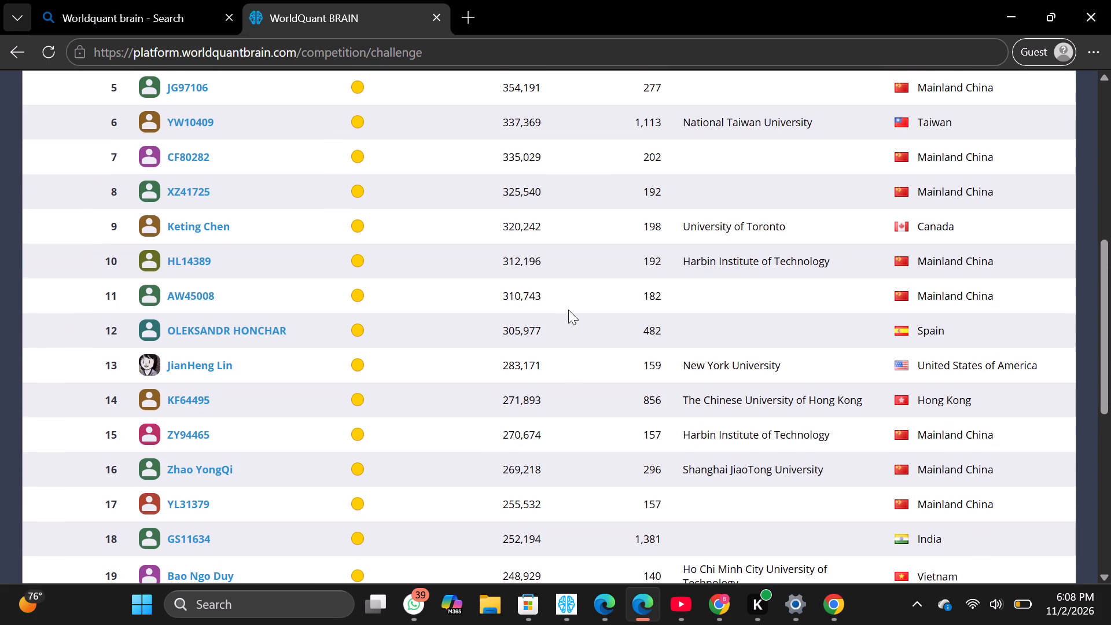
scroll(568, 310, "up", 2)
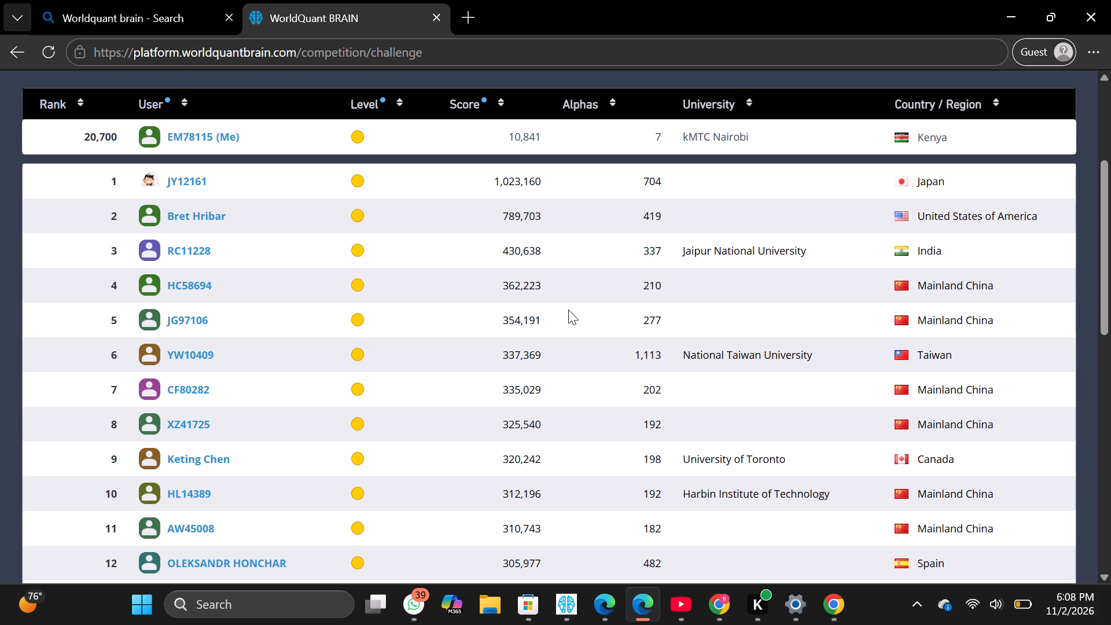
scroll(471, 296, "up", 3)
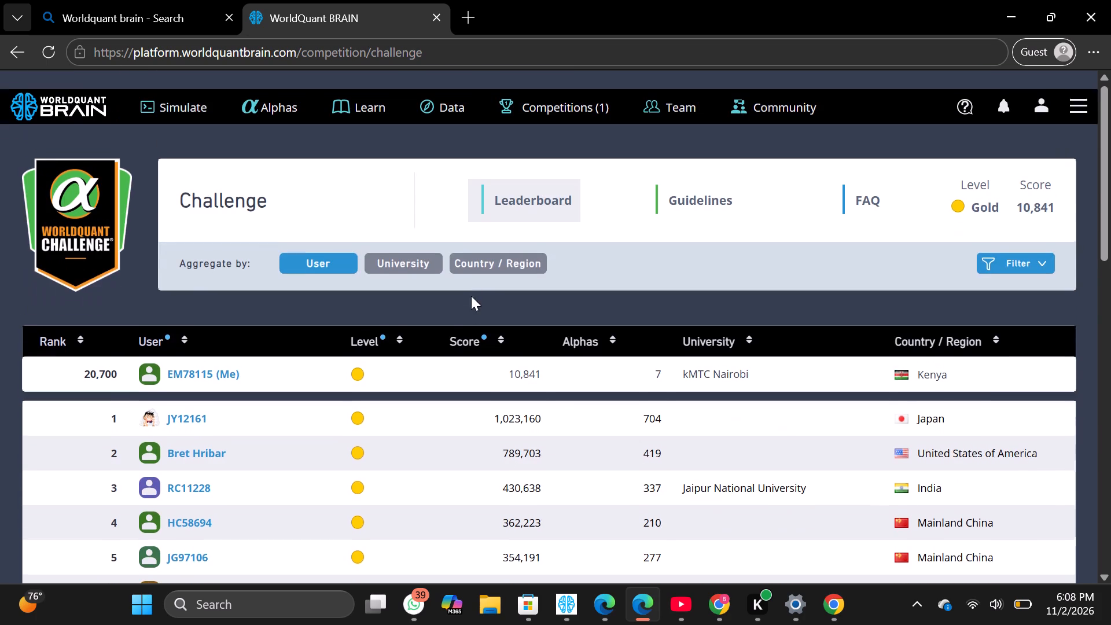
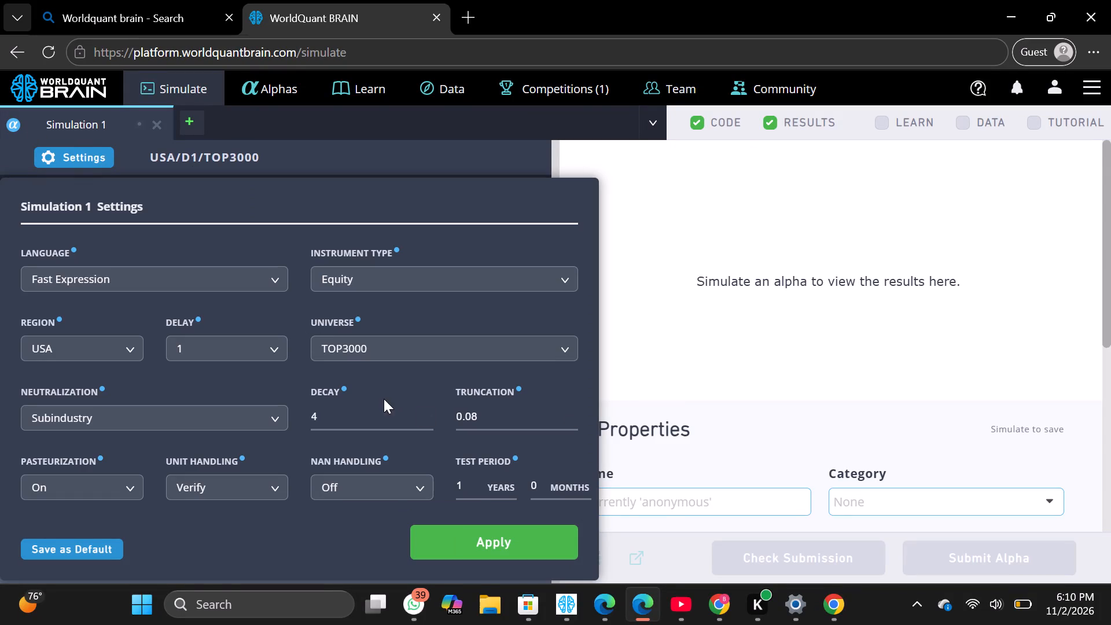
Set the decay to 34 in the Simulation 1 settings and apply the settings.
left_click(382, 418)
key("BackSpace")
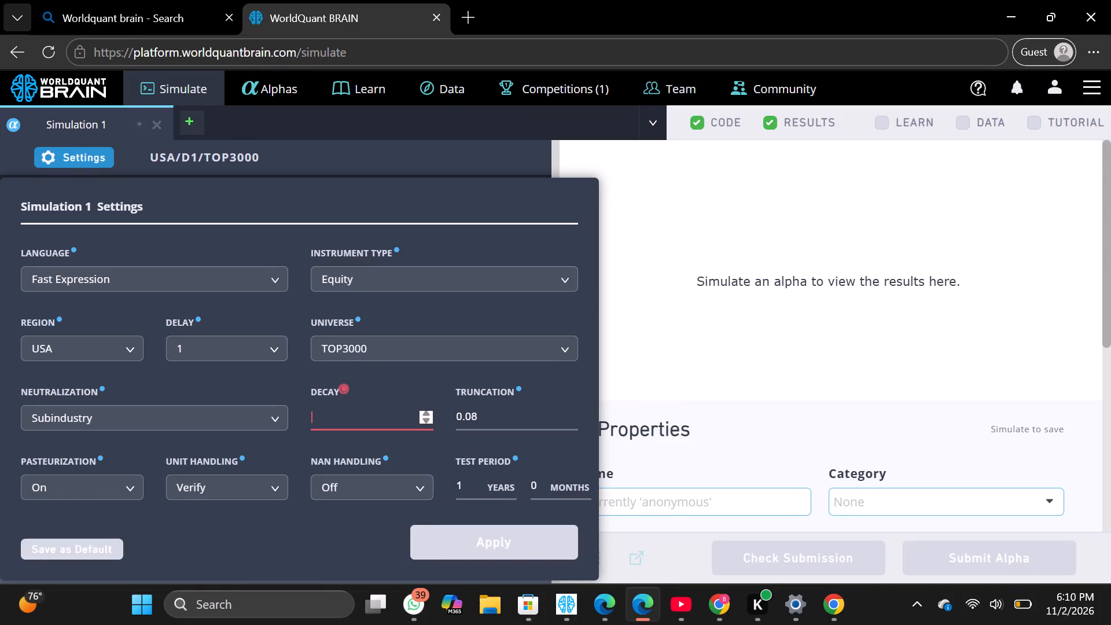
key("2")
key("BackSpace")
type("34")
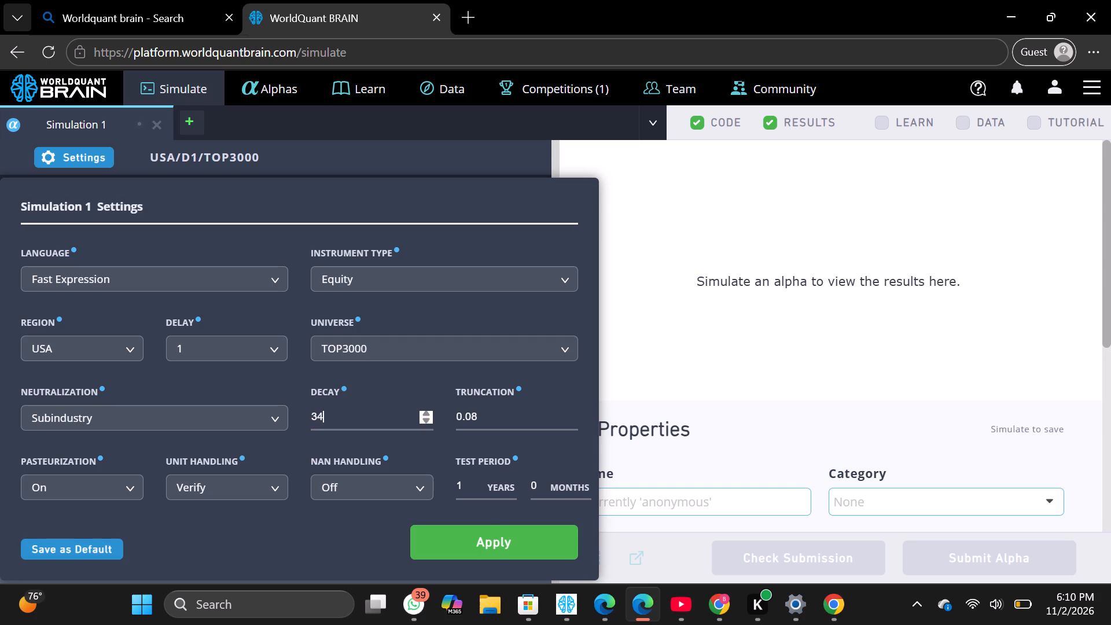
left_click(496, 550)
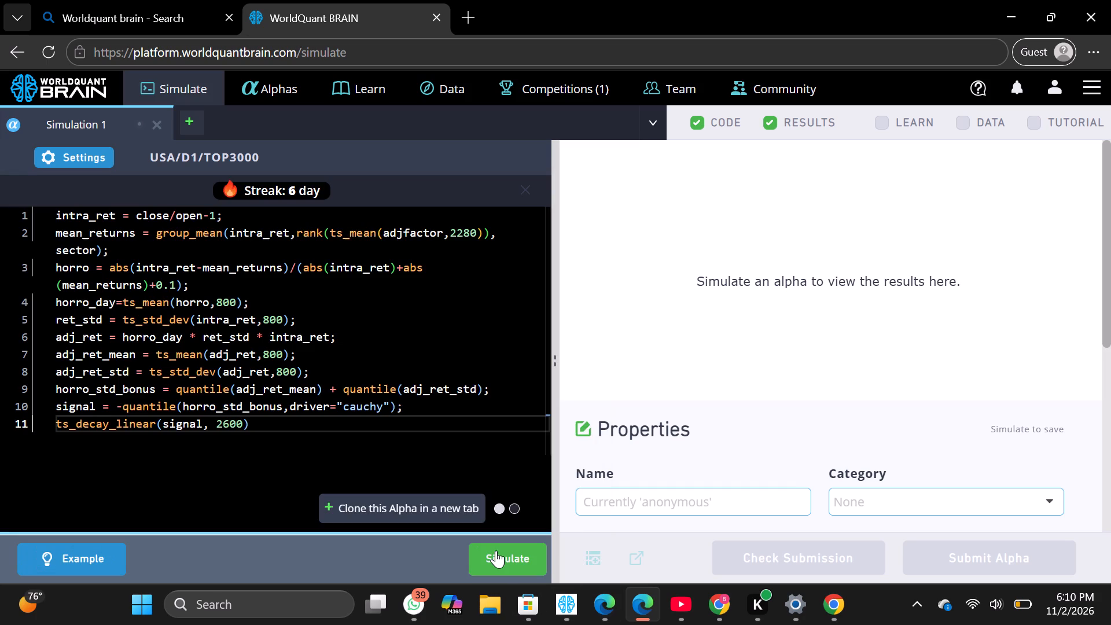
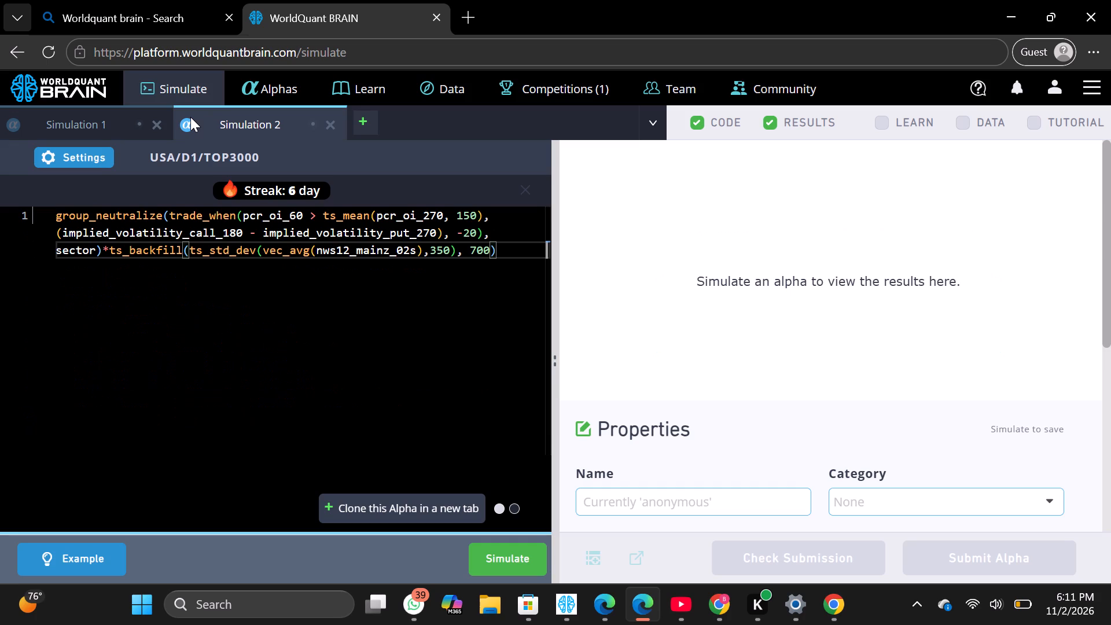
Open the neutralization choices in the Simulation 2 settings.
left_click(103, 153)
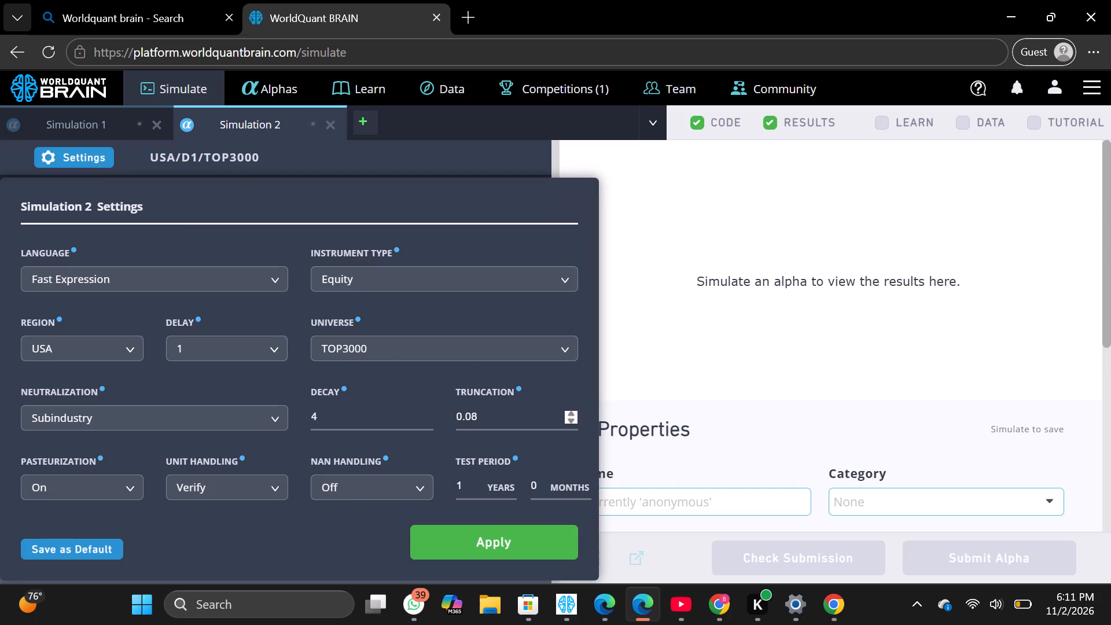
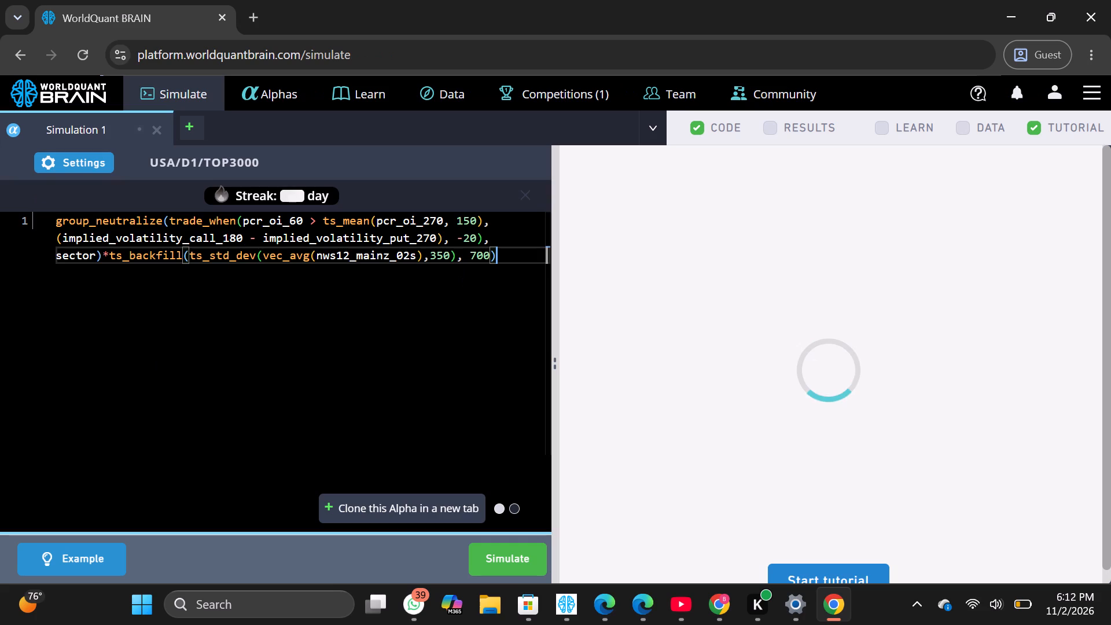
Set Simulation 1's neutralization to Market and decay to 90, and apply the settings.
left_click(51, 157)
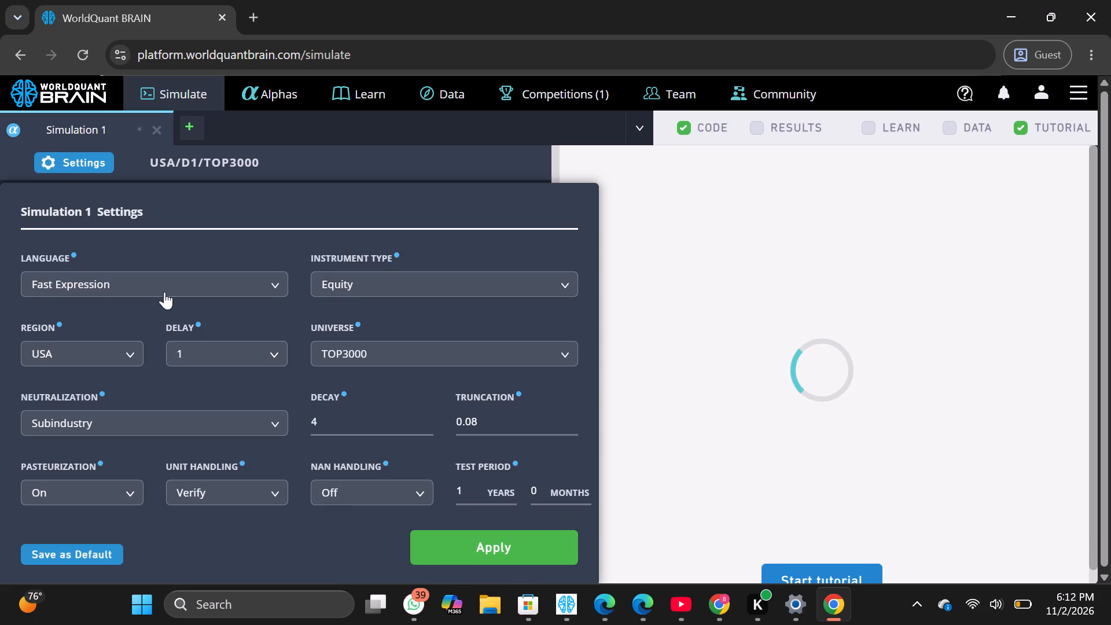
left_click(281, 421)
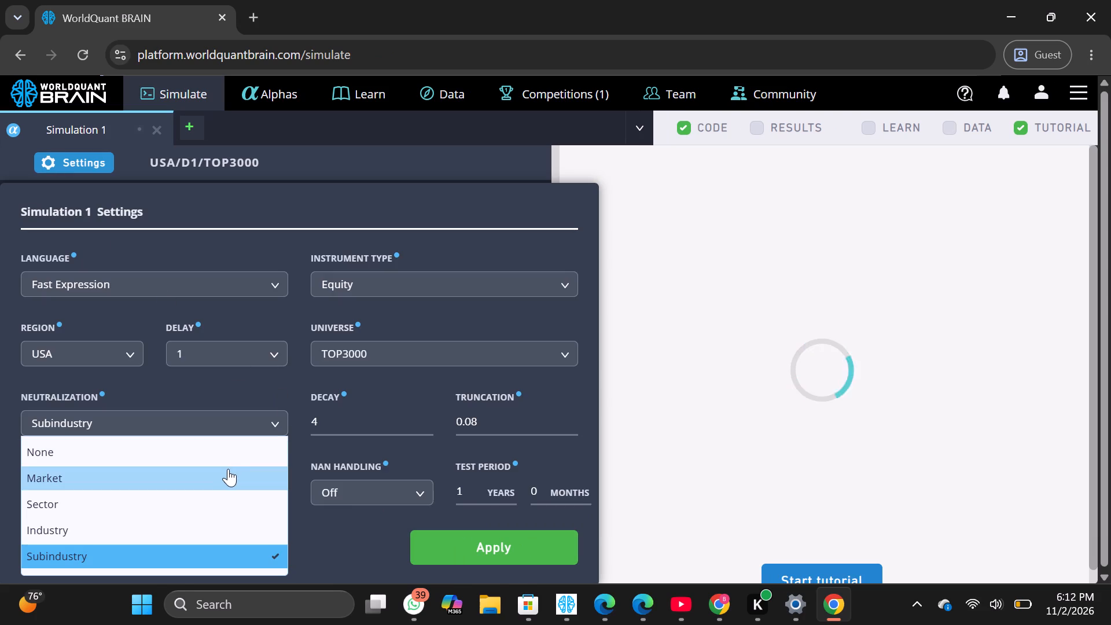
left_click(228, 469)
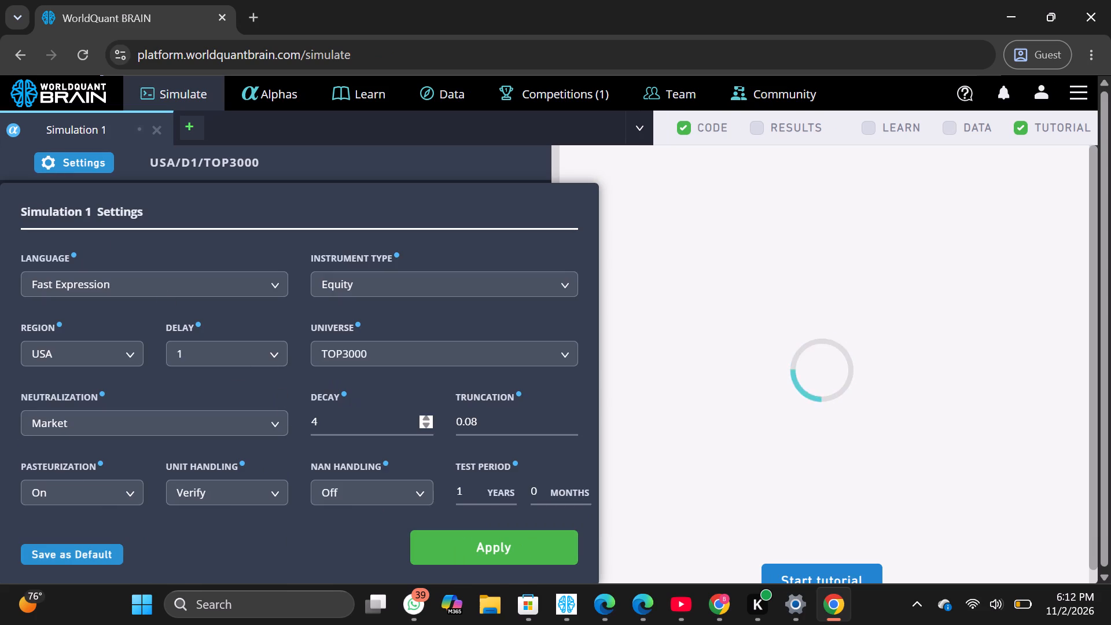
left_click(360, 414)
key("BackSpace")
type("90")
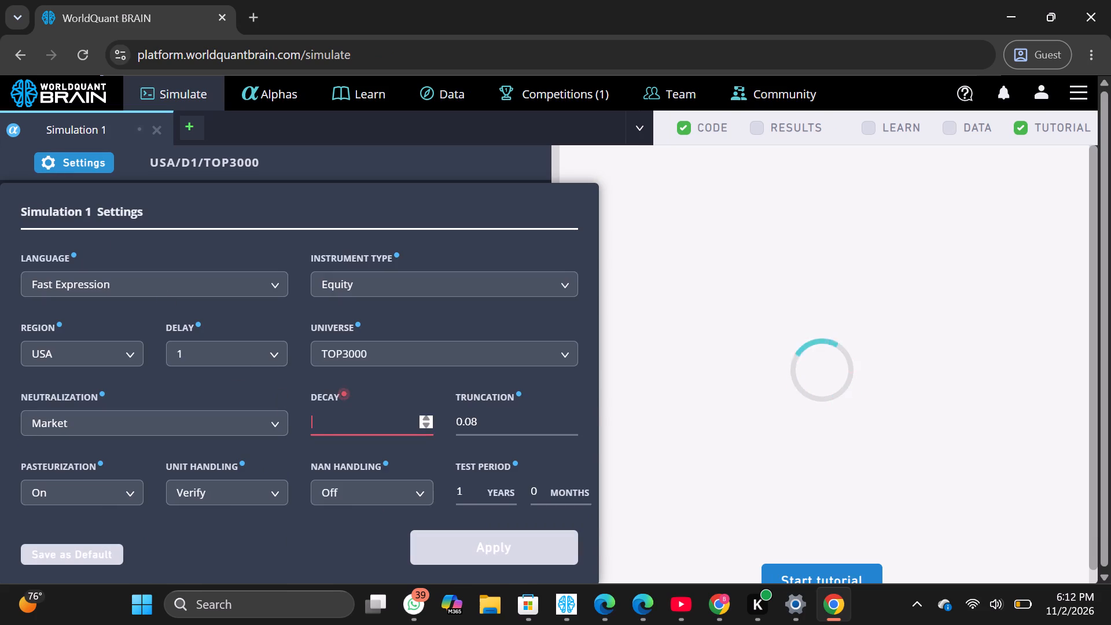
left_click(486, 556)
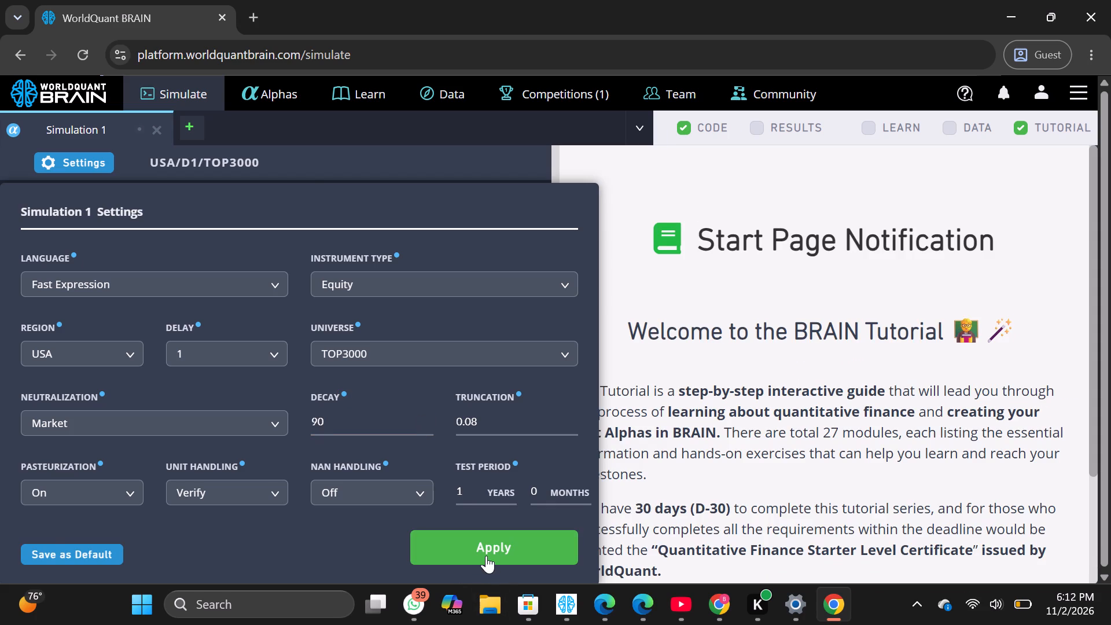
Run the simulation of the group_neutralize alpha expression in Simulation 1.
left_click(507, 557)
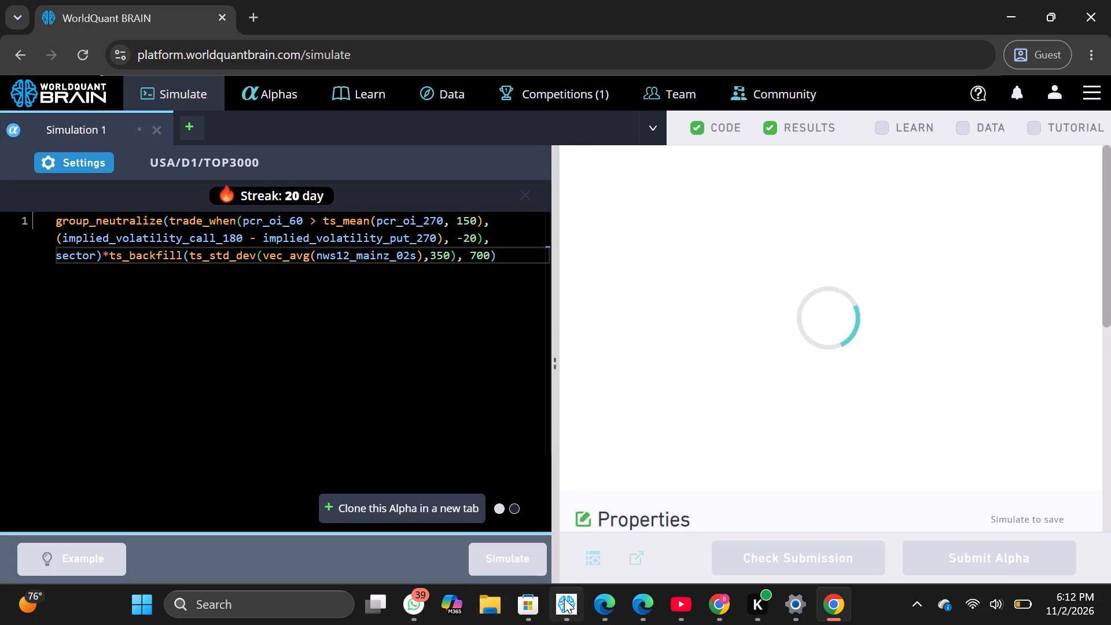
Switch between Microsoft Edge and Google Chrome to check the progress of the running simulations.
left_click(639, 602)
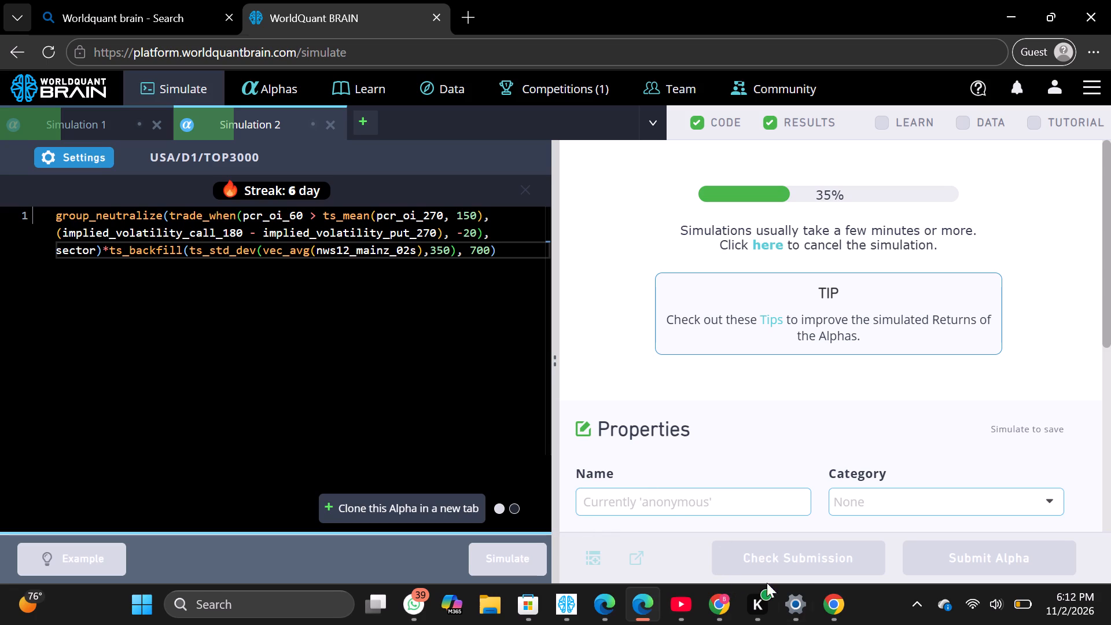
left_click(837, 601)
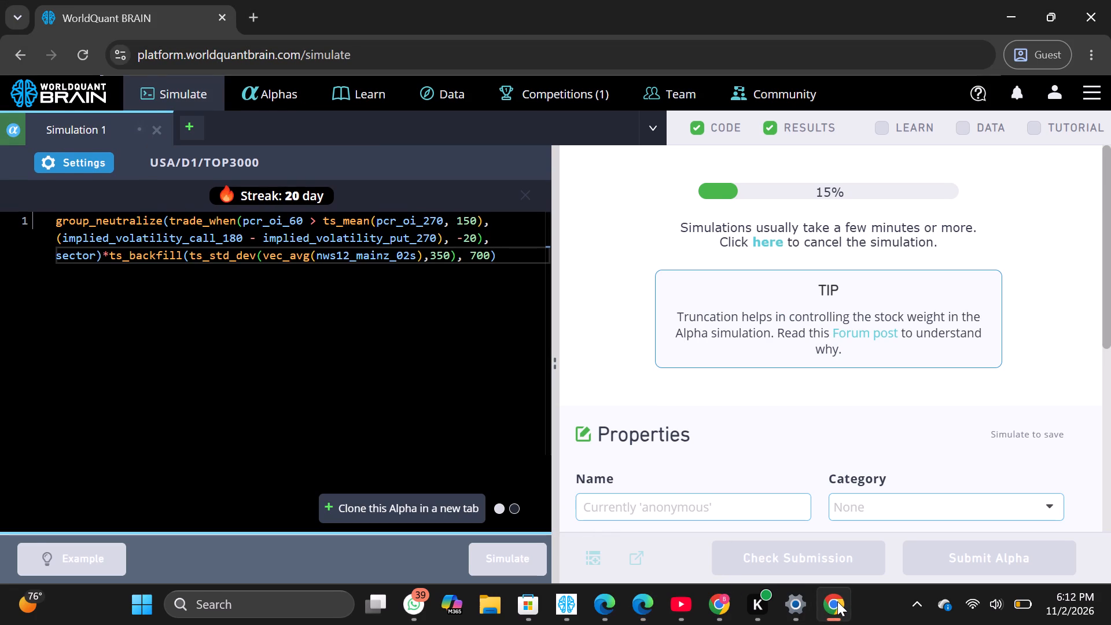
left_click(837, 601)
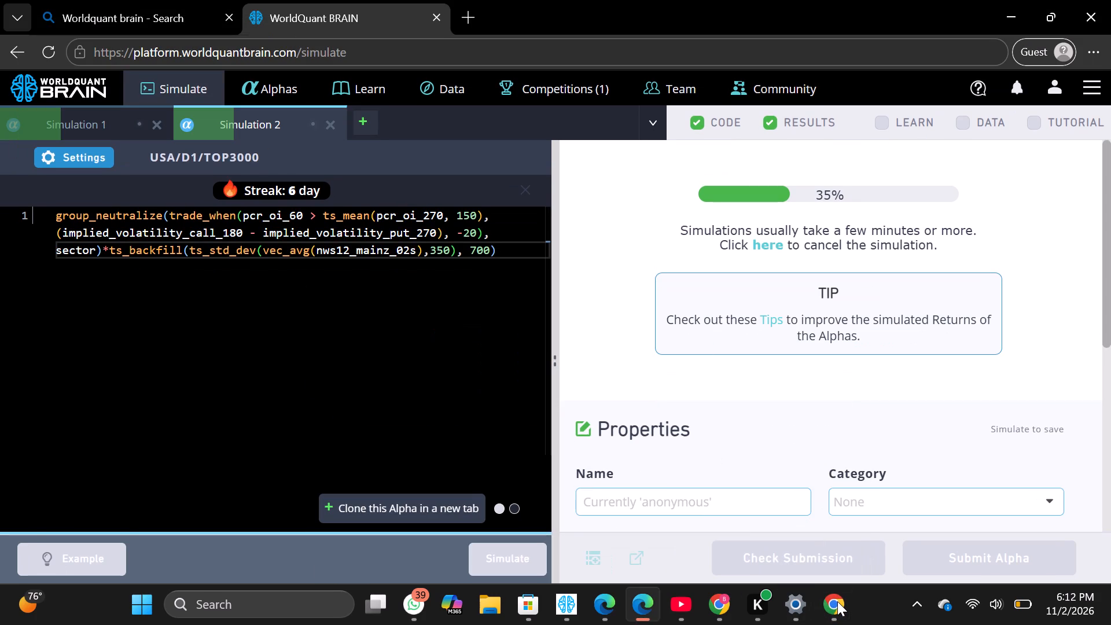
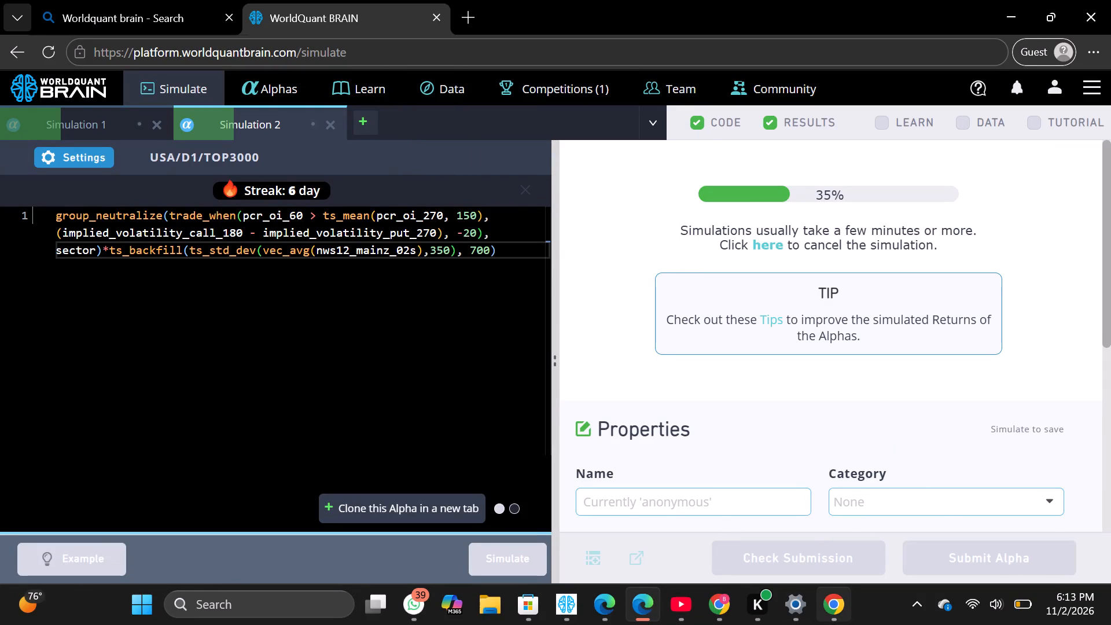
Switch to Google Chrome and open the list of submitted alphas, skipping the Alpha Stages tour.
left_click(838, 605)
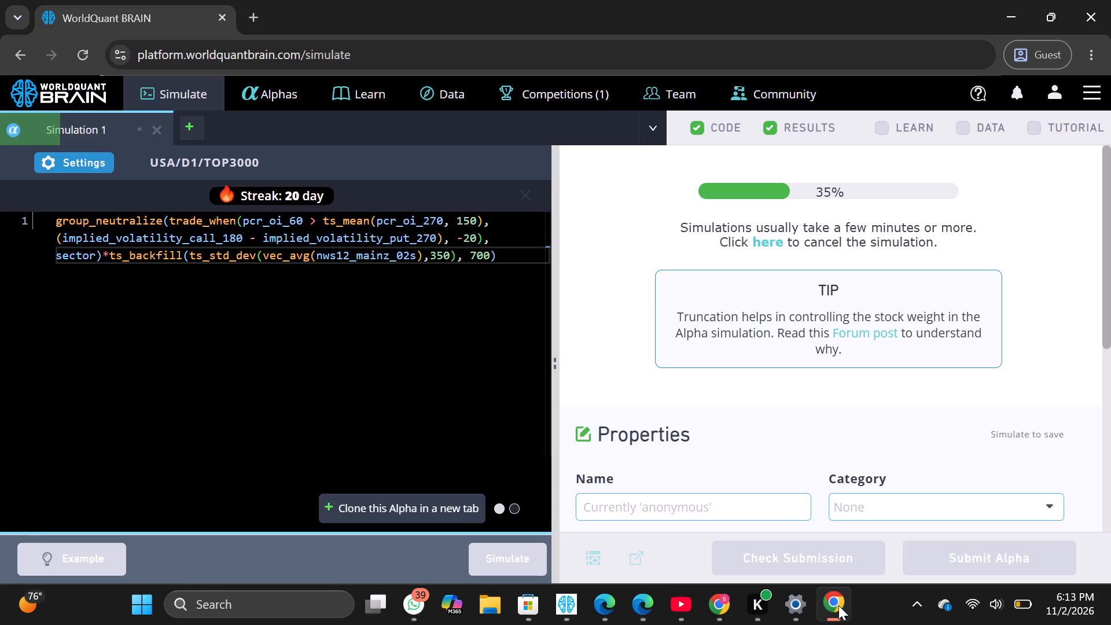
left_click(296, 87)
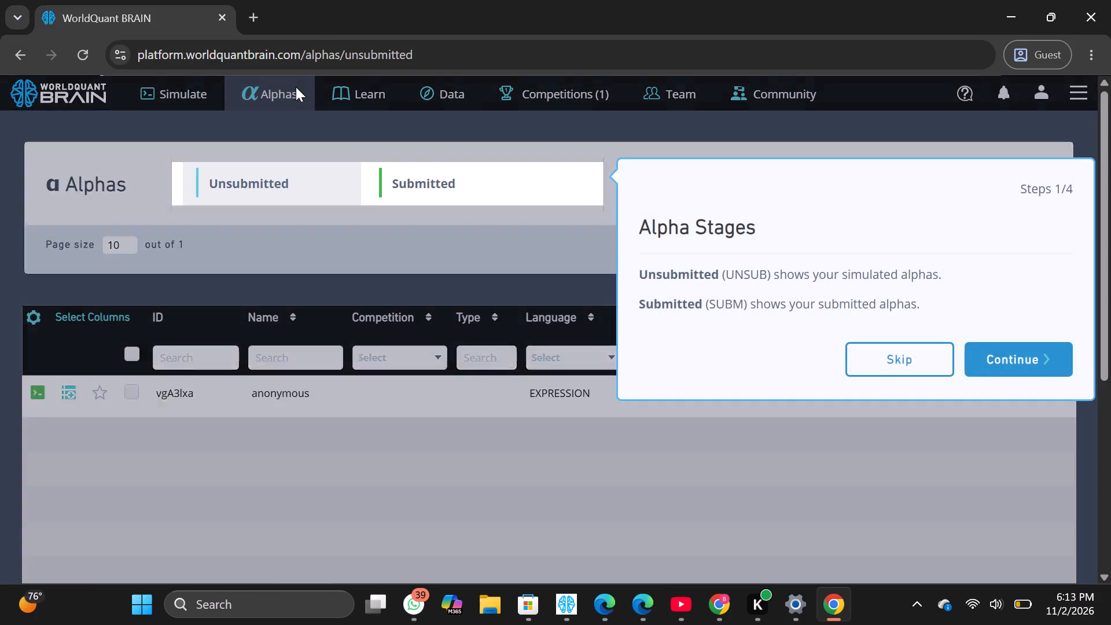
left_click(909, 355)
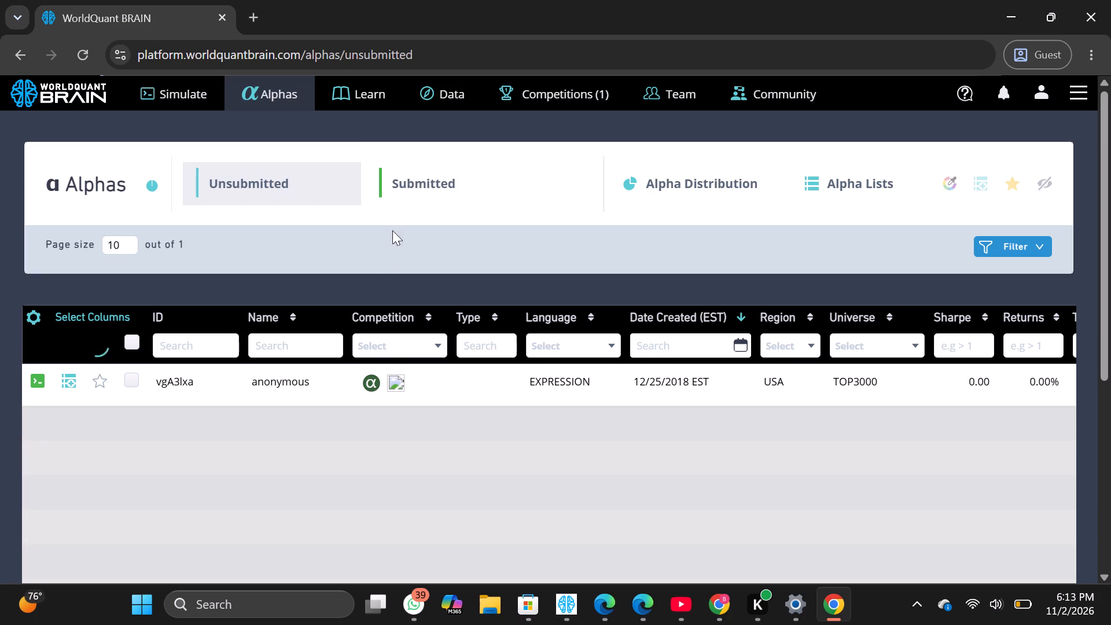
left_click(427, 186)
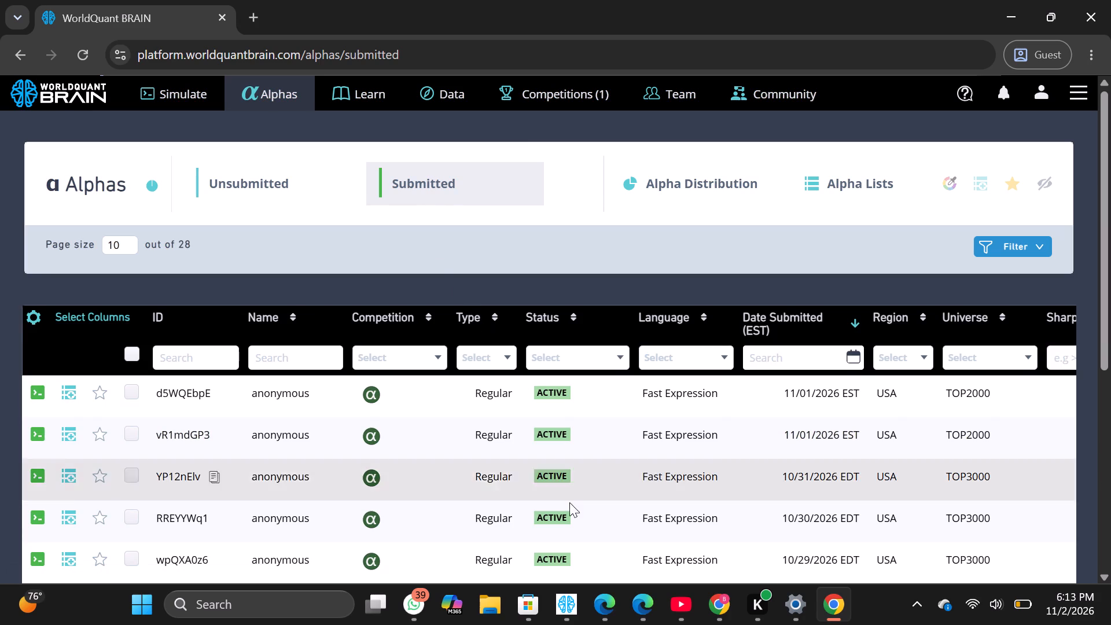
Review submitted alpha YP12nElv's code, simulation settings, PnL chart and yearly OS Summary, and close its details.
left_click(591, 488)
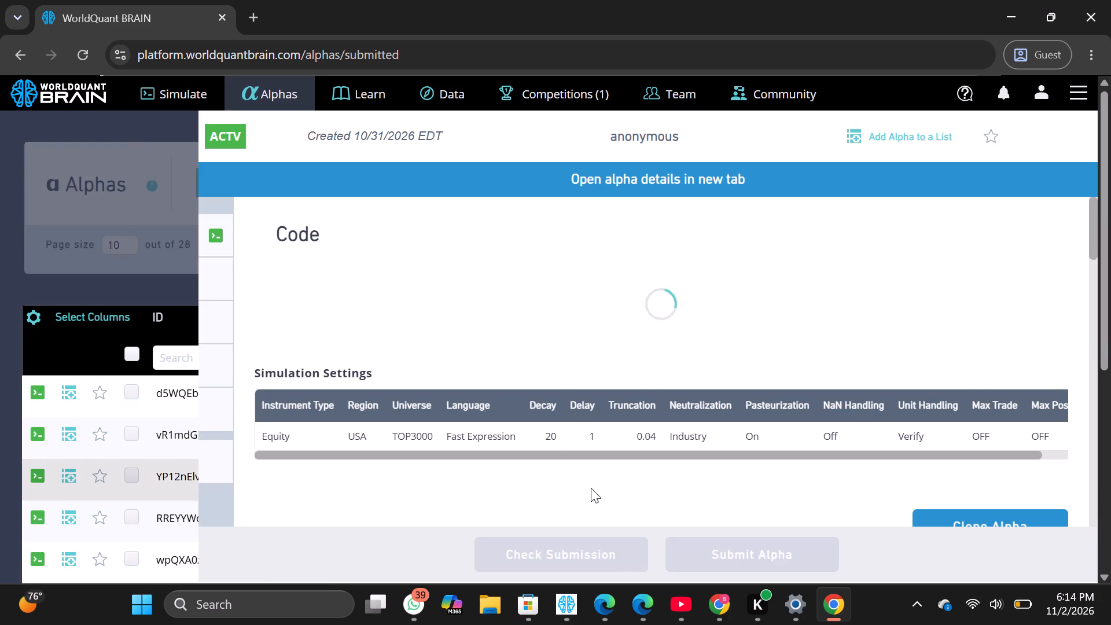
scroll(591, 488, "down", 1)
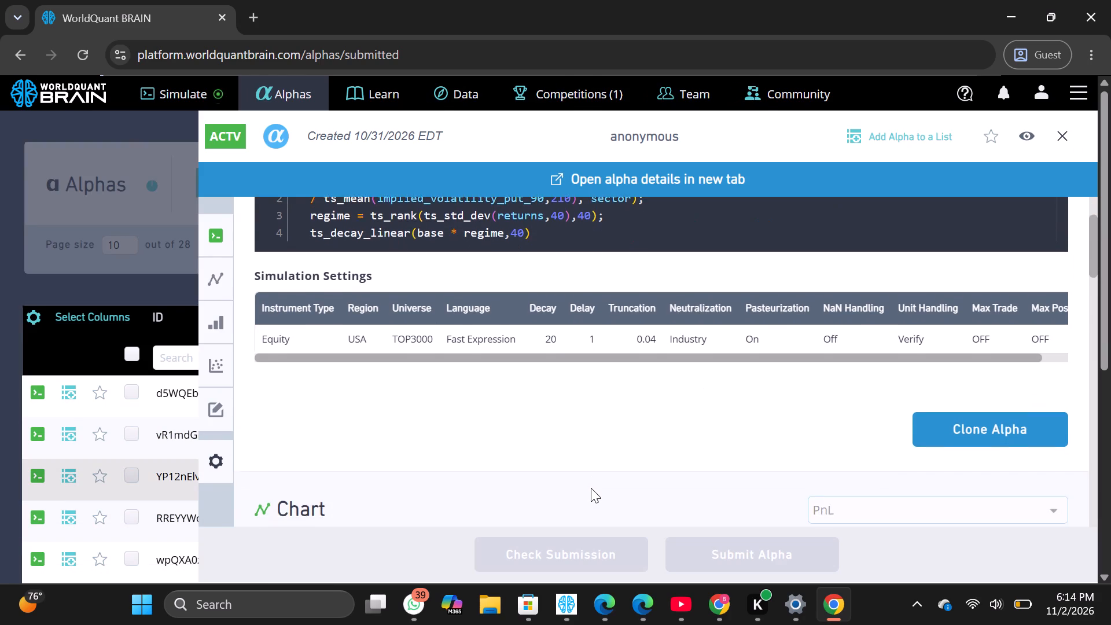
scroll(591, 488, "down", 2)
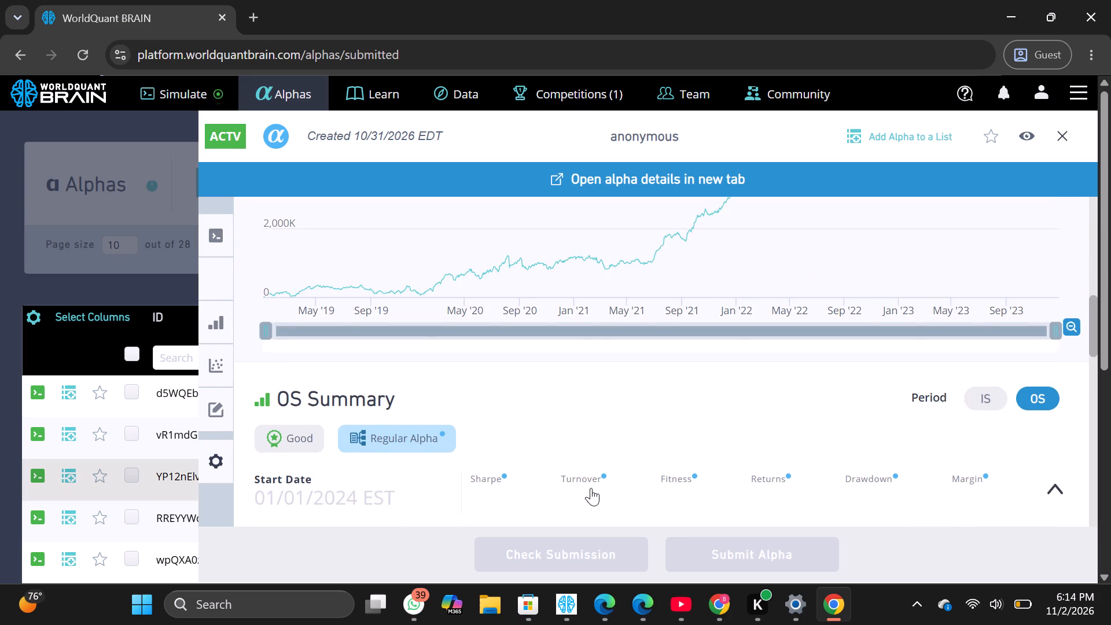
scroll(591, 488, "down", 2)
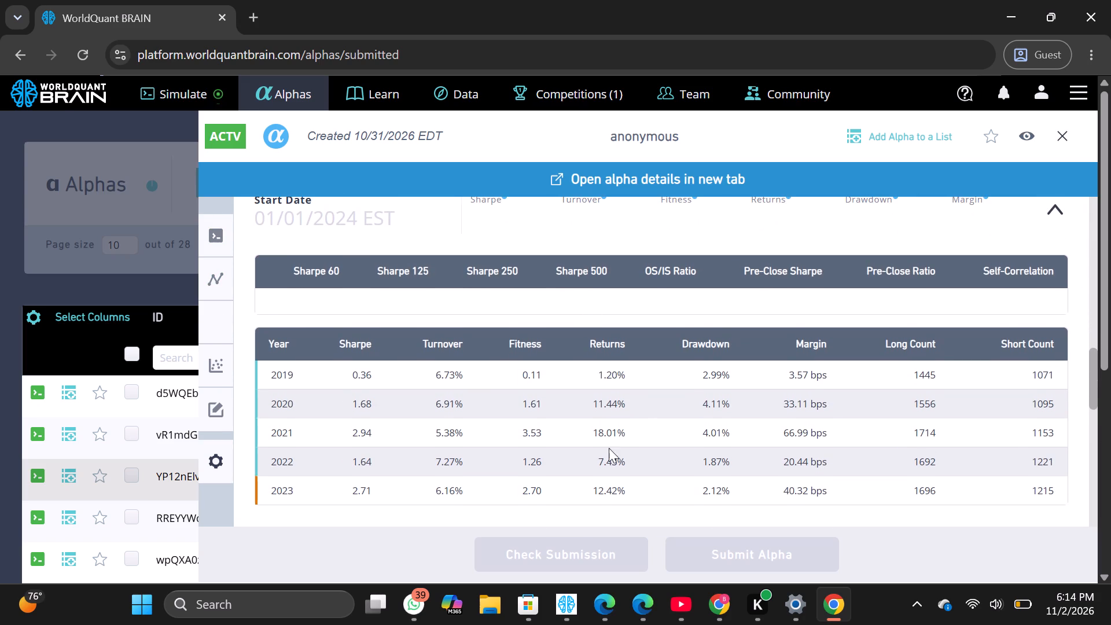
left_click(1057, 135)
Switch to the standalone WorldQuant BRAIN app window, look over the open unsubmitted alpha mLorvna2, and close its details.
left_click(575, 595)
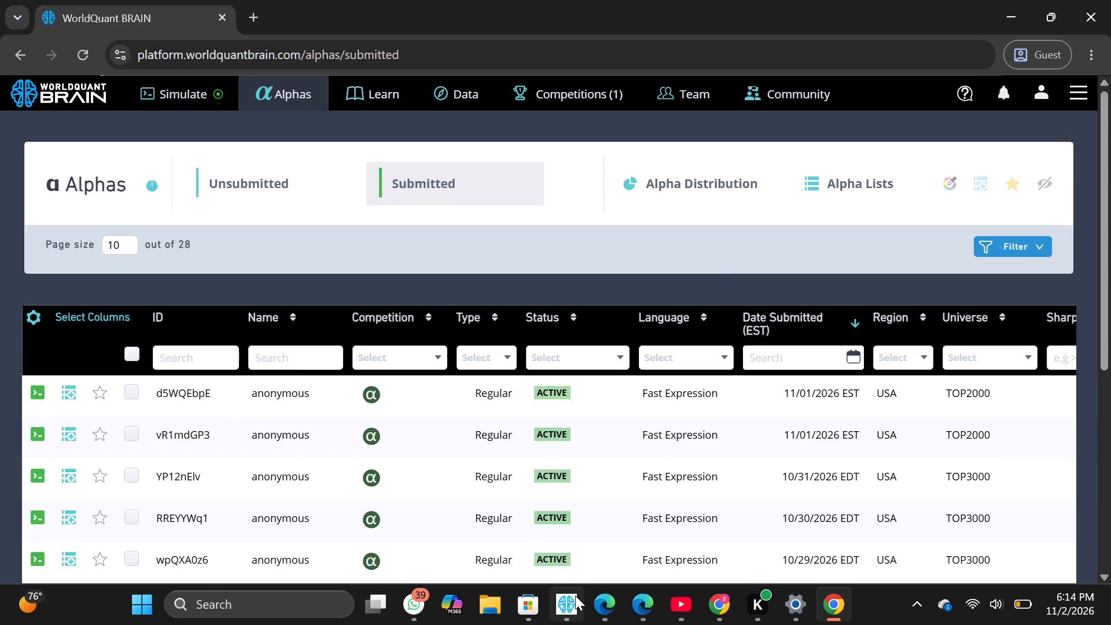
left_click(557, 525)
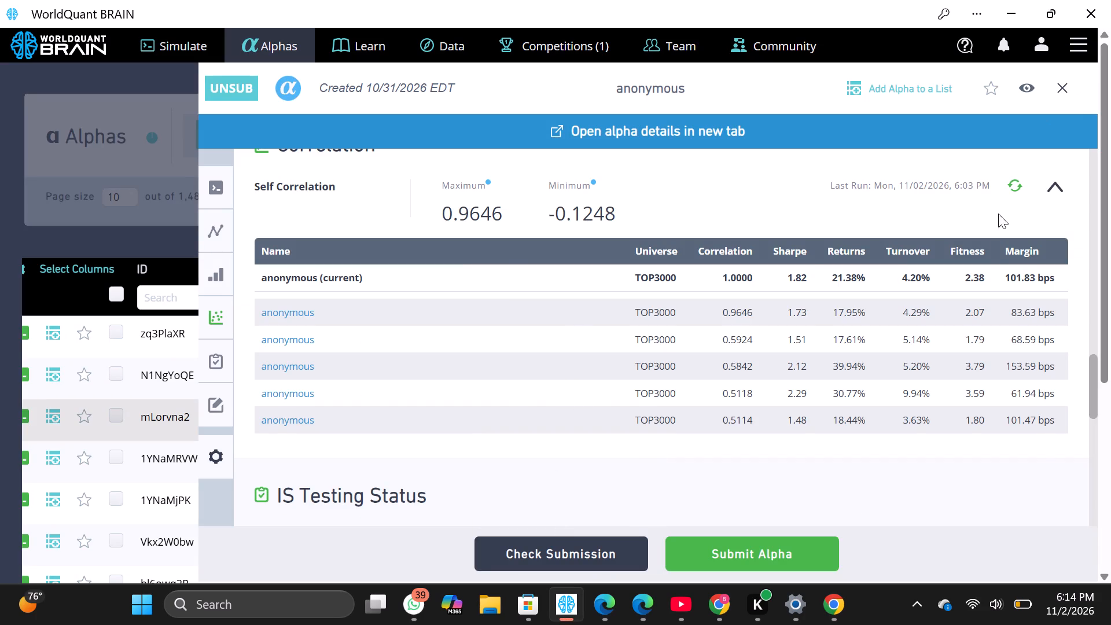
scroll(992, 245, "up", 7)
scroll(992, 245, "down", 4)
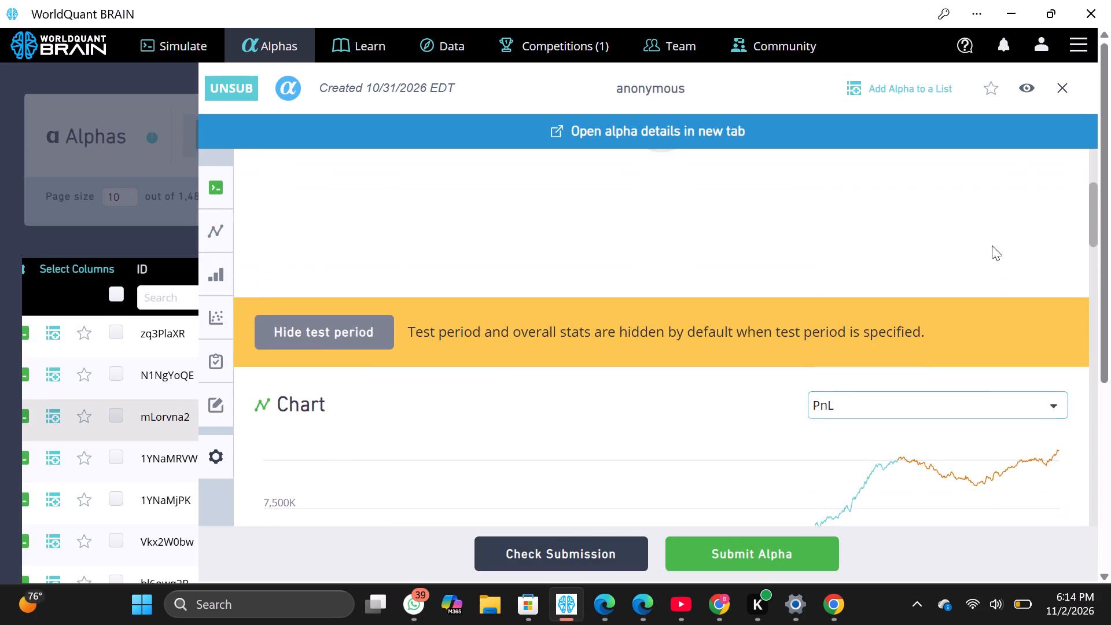
scroll(992, 245, "up", 1)
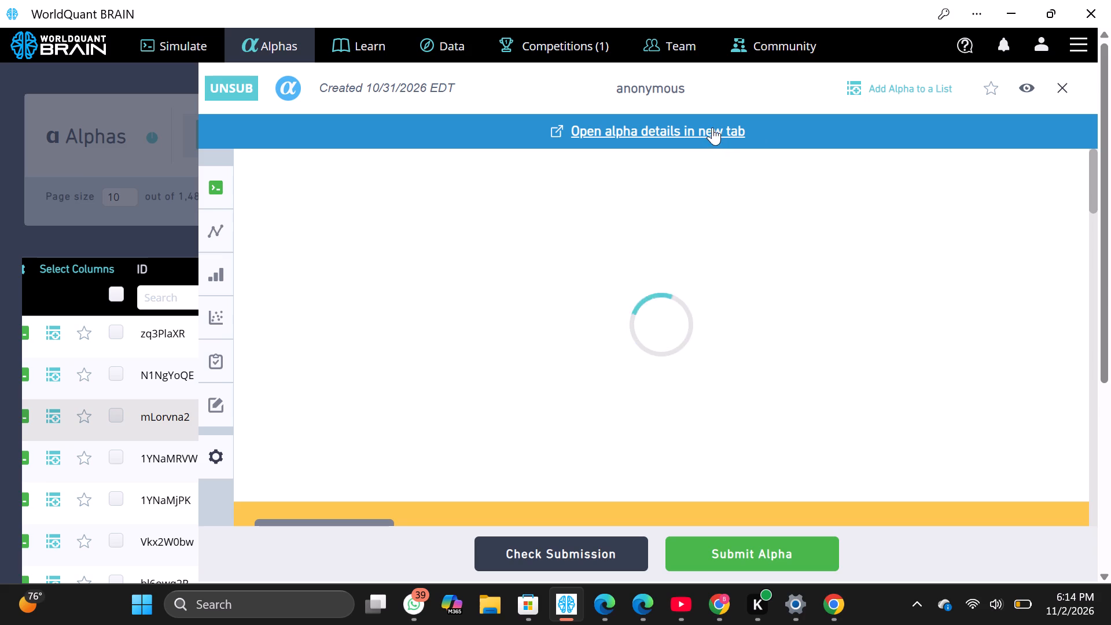
left_click(1063, 84)
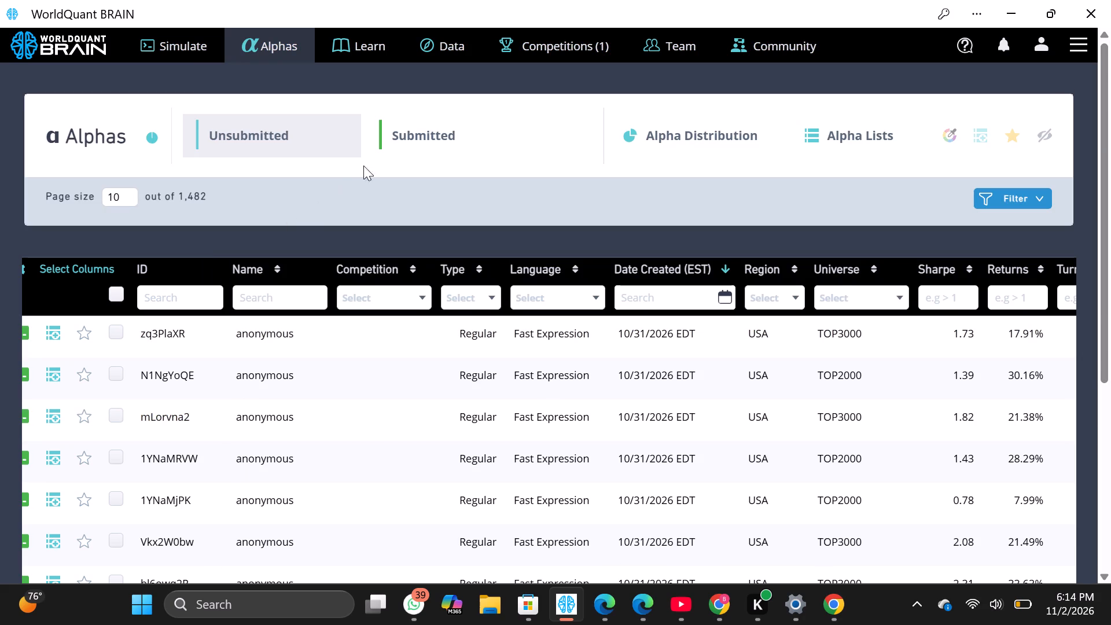
Open submitted alpha 0mYe1QjG's full details in a new tab and examine its code, PnL chart, OS Summary and correlation.
left_click(421, 116)
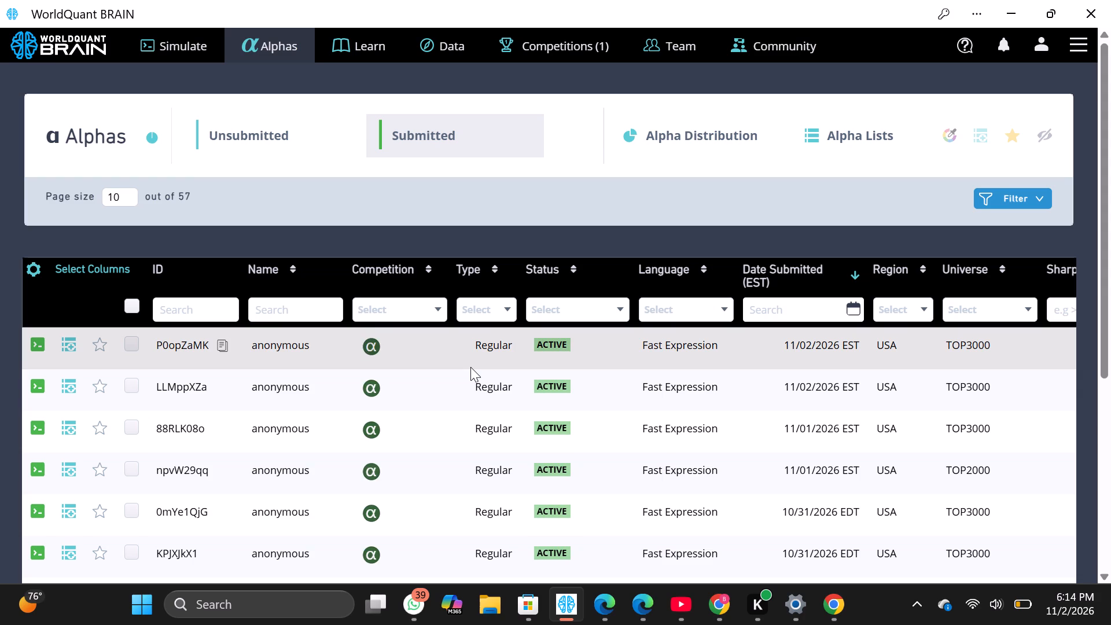
left_click(484, 512)
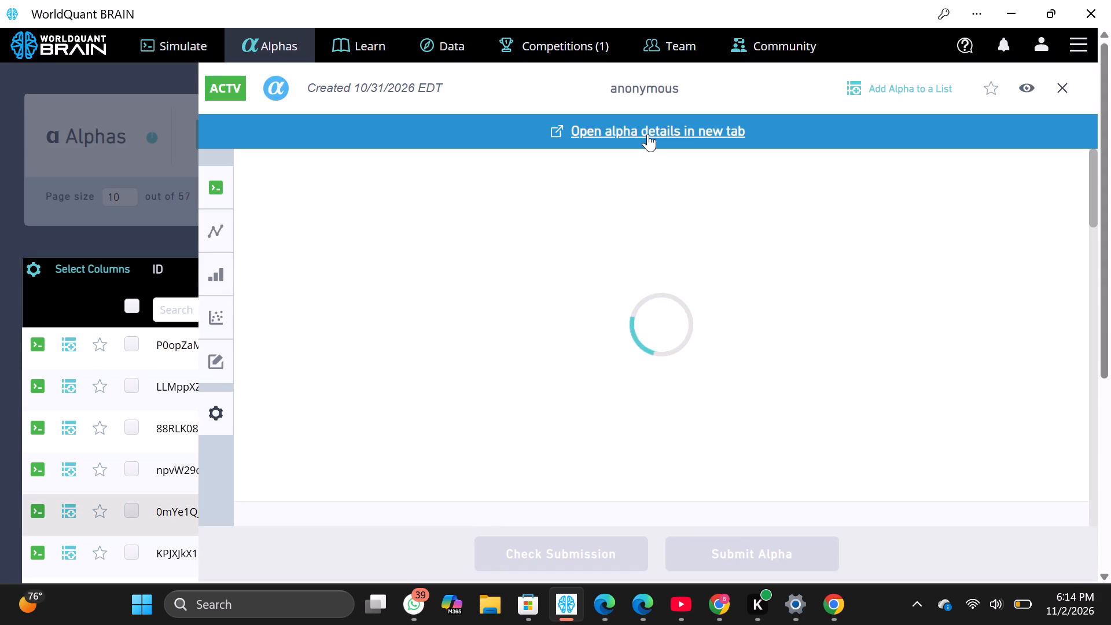
left_click(648, 134)
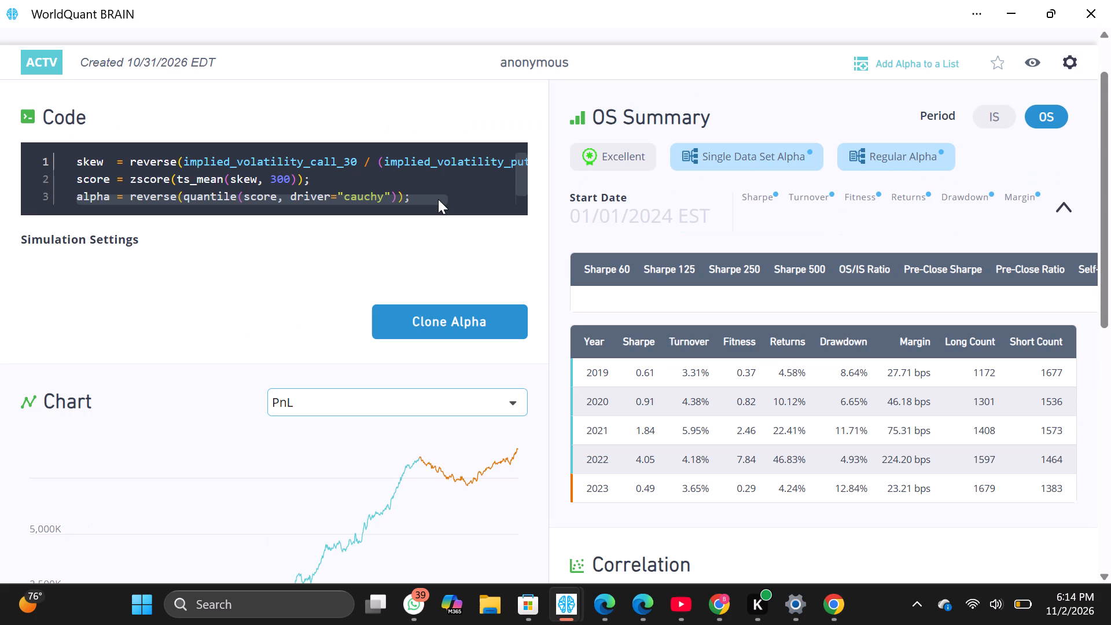
scroll(438, 199, "down", 1)
scroll(438, 199, "up", 1)
scroll(474, 198, "down", 2)
scroll(669, 303, "down", 1)
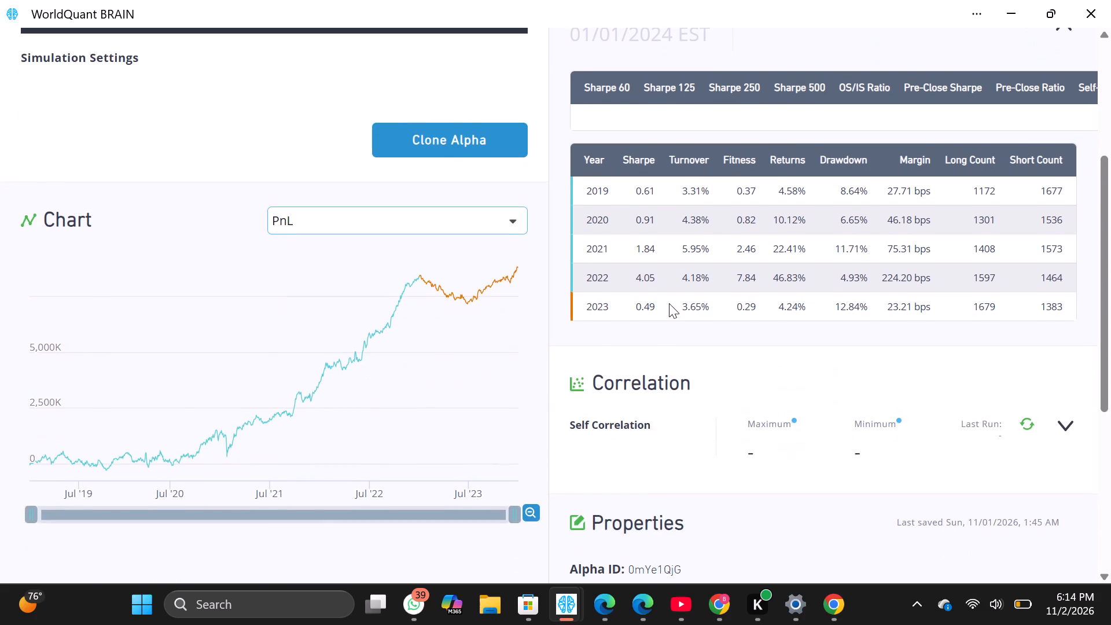
scroll(669, 303, "down", 1)
scroll(669, 303, "up", 1)
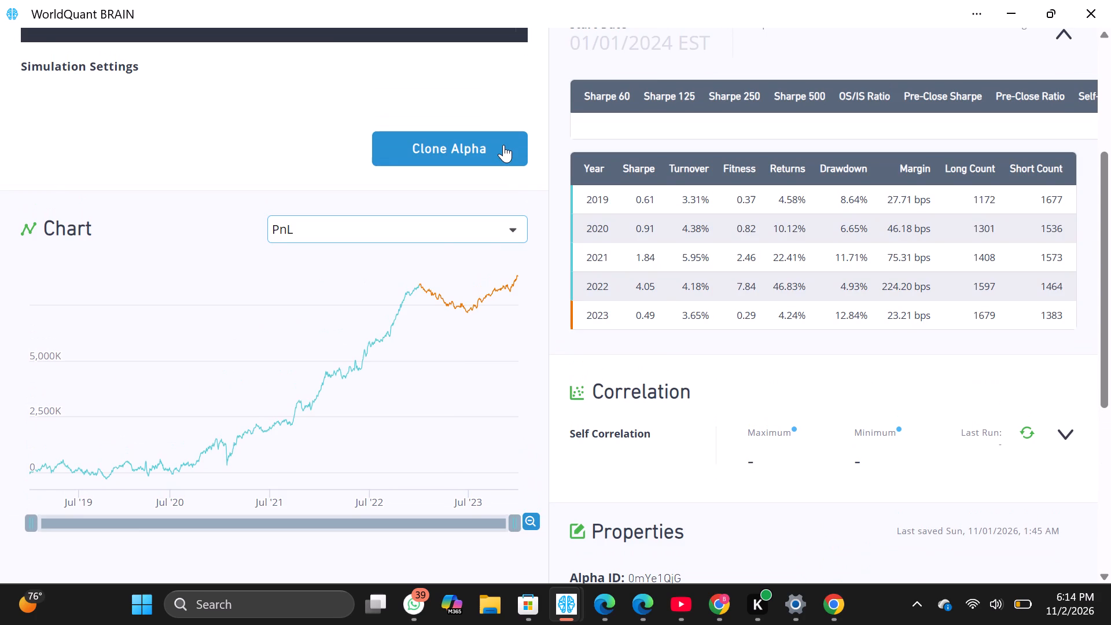
Clone alpha 0mYe1QjG into a new simulation and copy its entire skew, score and alpha expression.
left_click(503, 145)
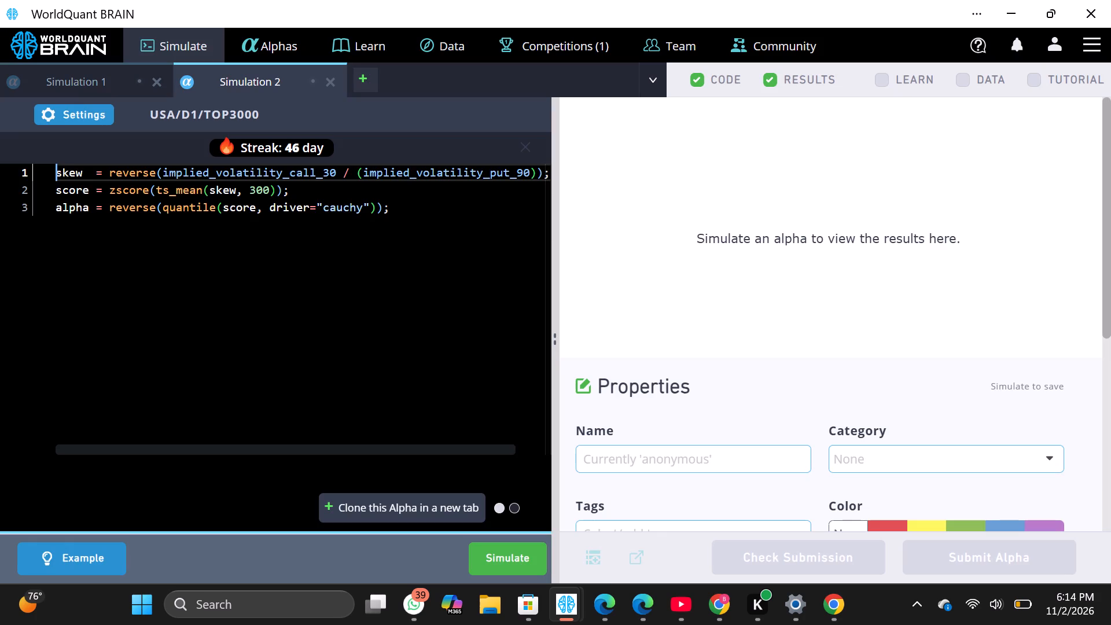
left_click_drag(403, 211, 355, 196)
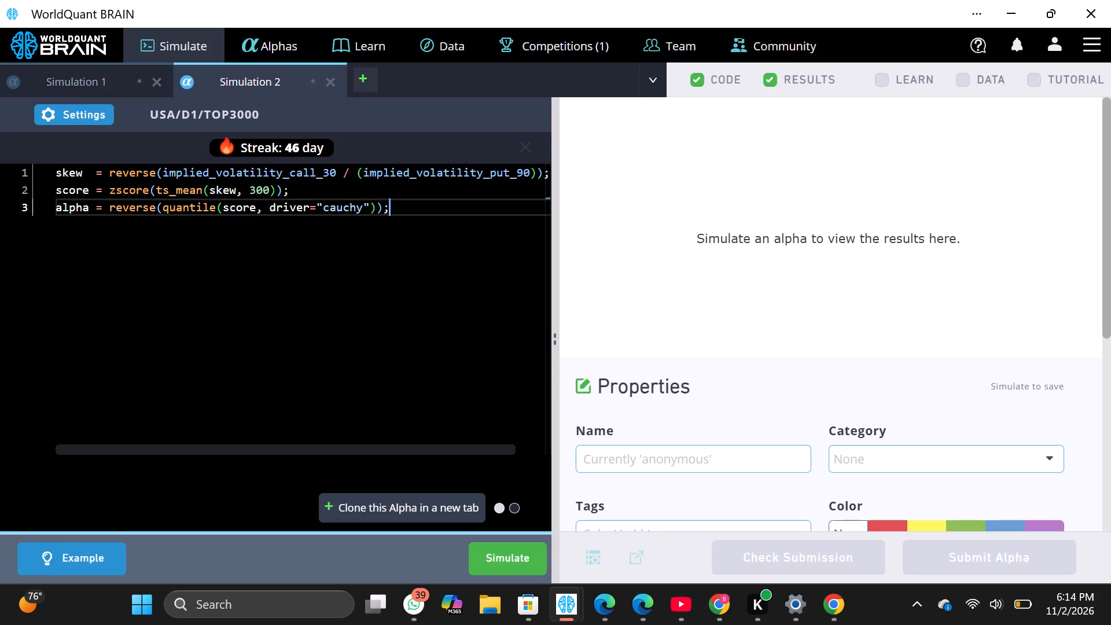
left_click_drag(355, 196, 38, 171)
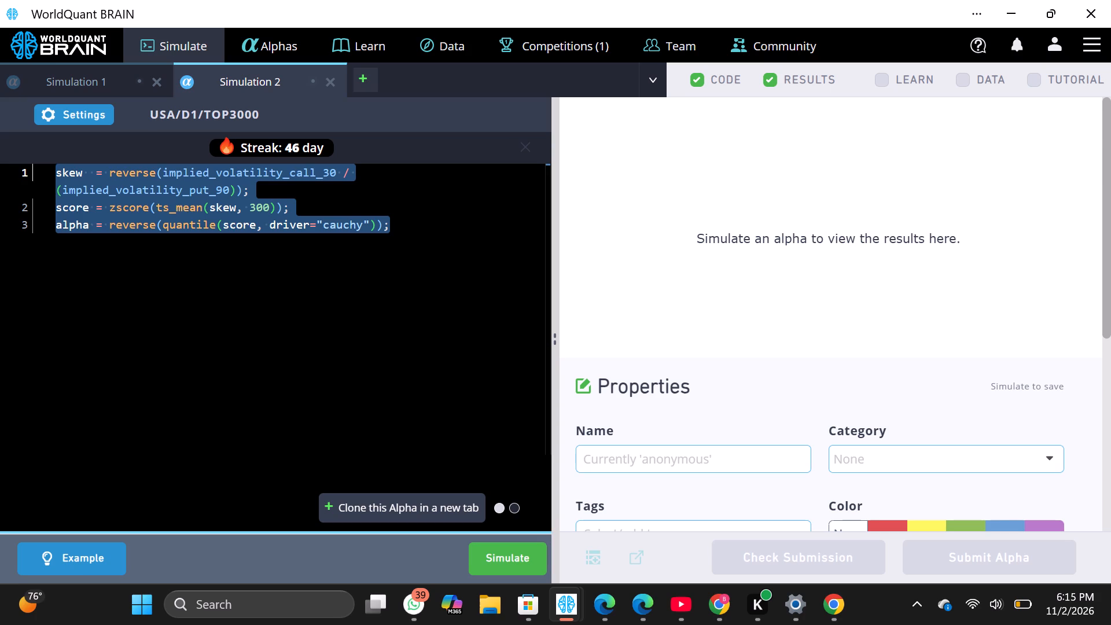
key("ctrl+c")
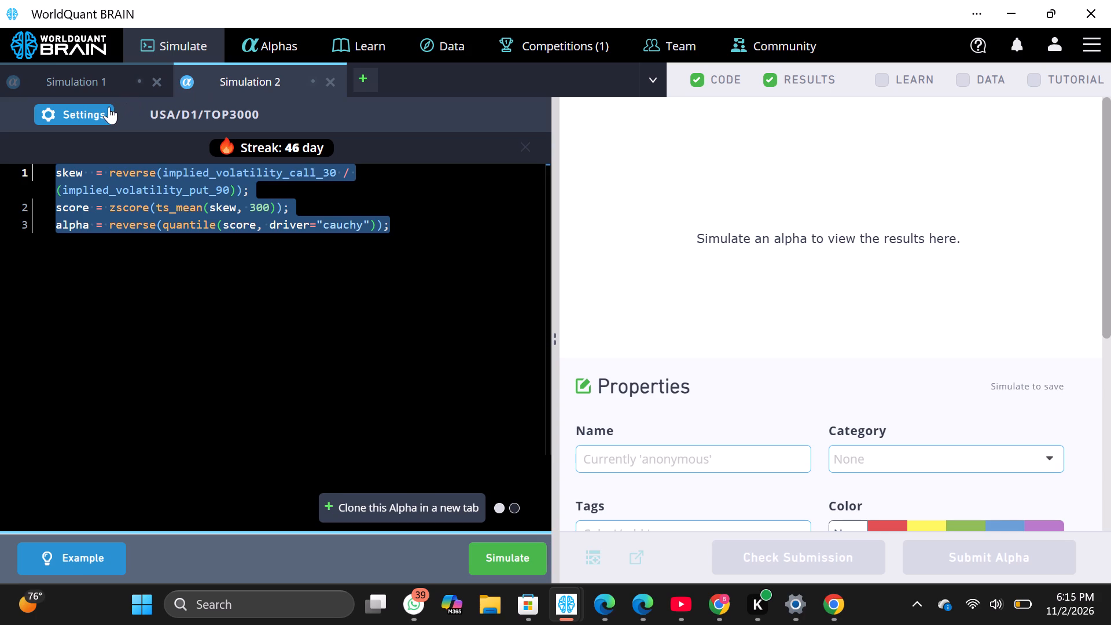
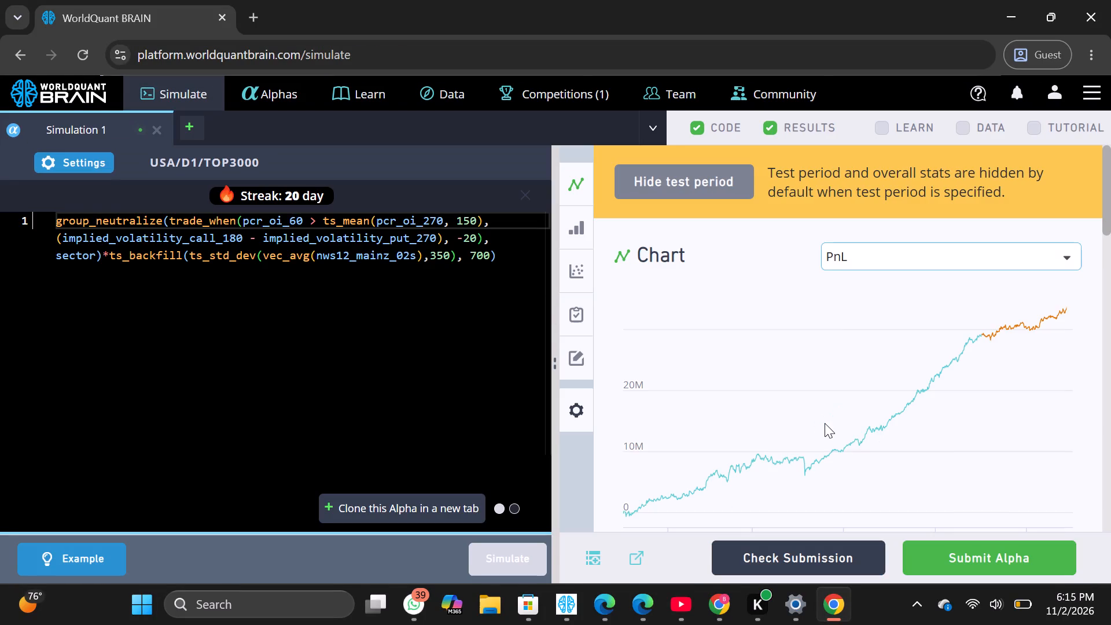
Run the self-correlation check on the group_neutralize alpha in Simulation 1 and submit the alpha.
scroll(838, 361, "down", 4)
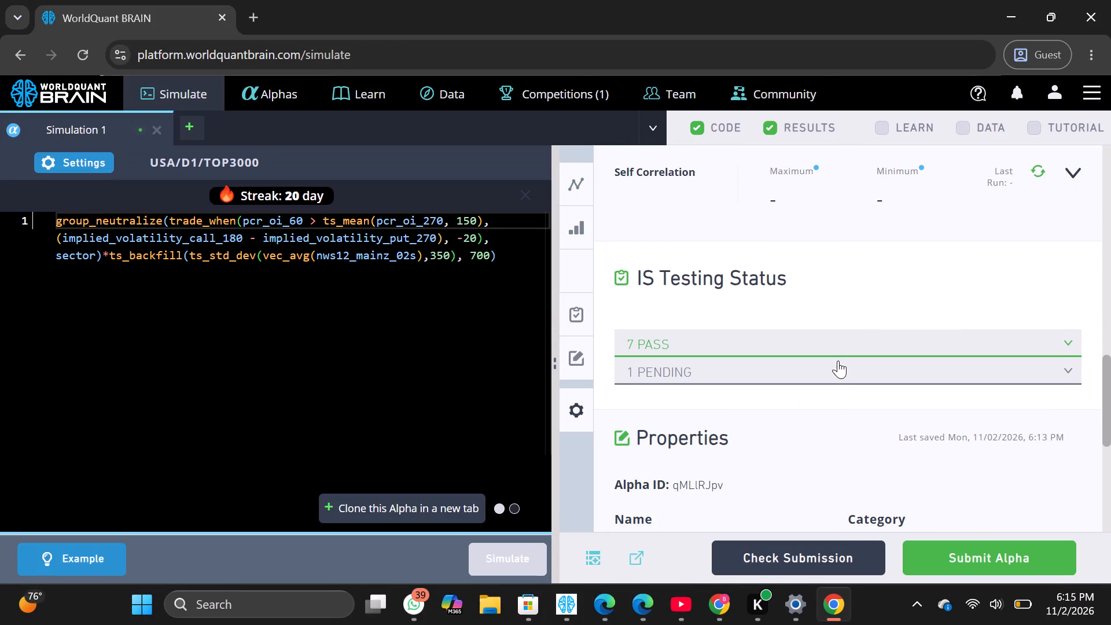
left_click(1077, 171)
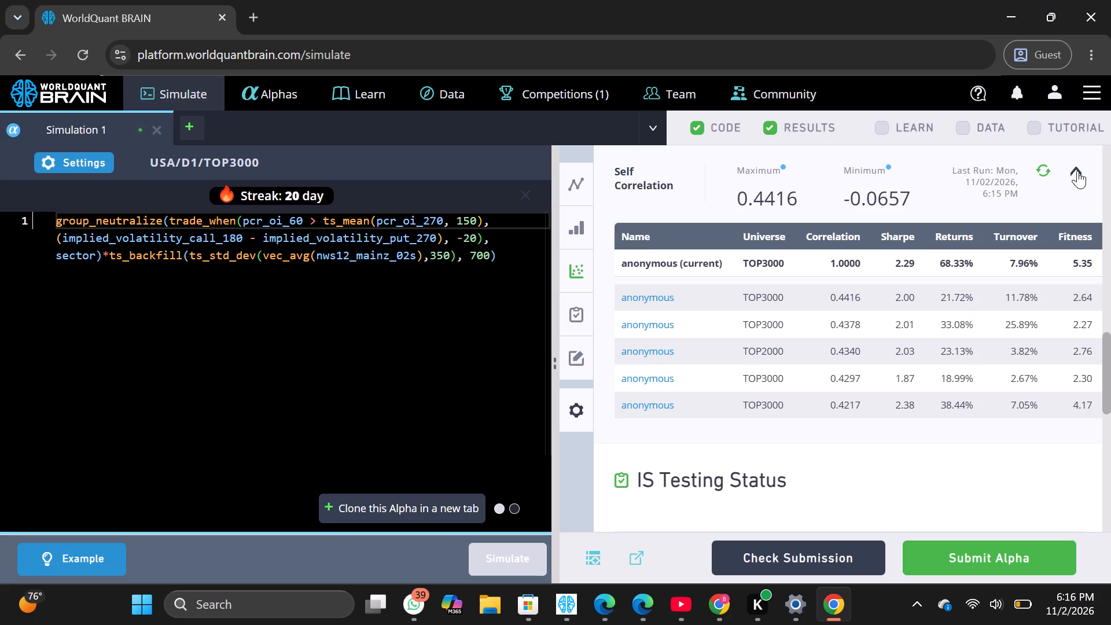
left_click(936, 560)
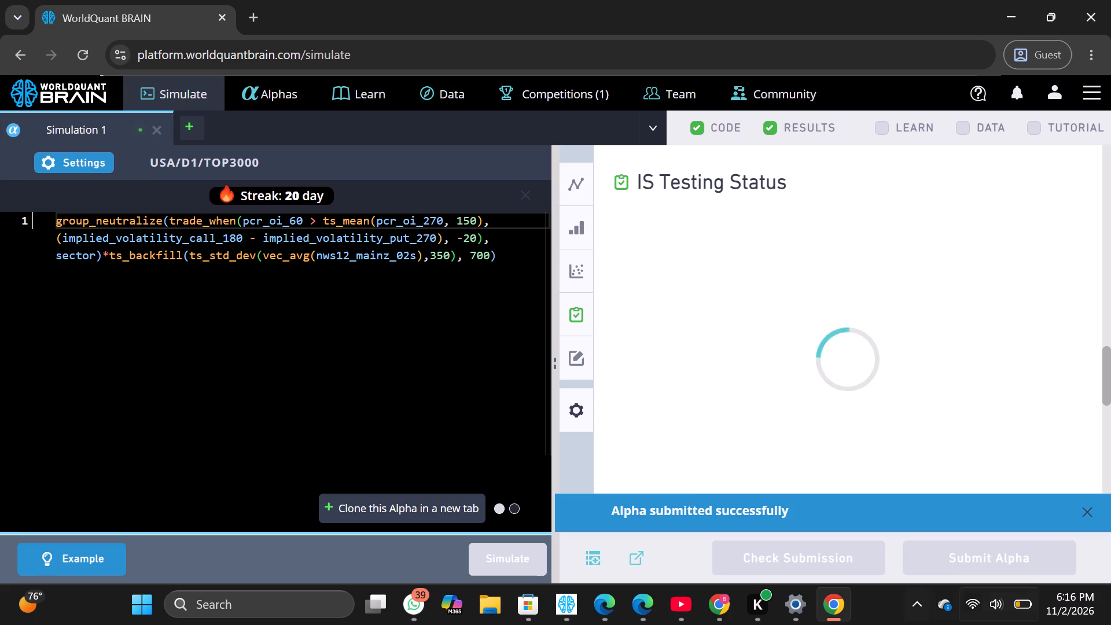
Raise the system volume to 83.
left_click(1000, 598)
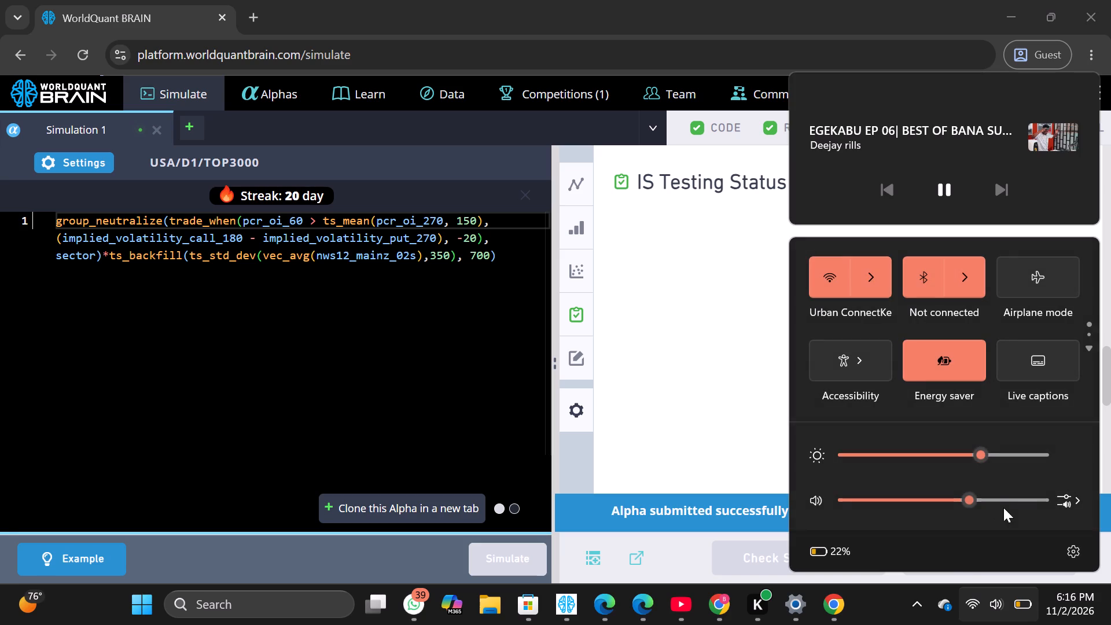
left_click(995, 498)
left_click(1007, 503)
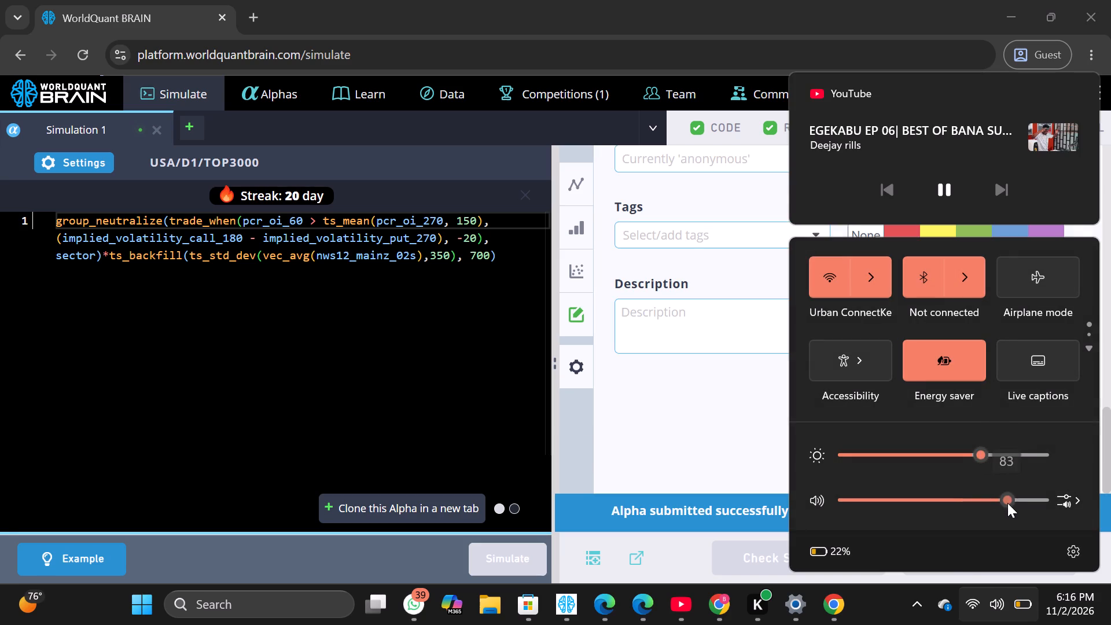
left_click(984, 602)
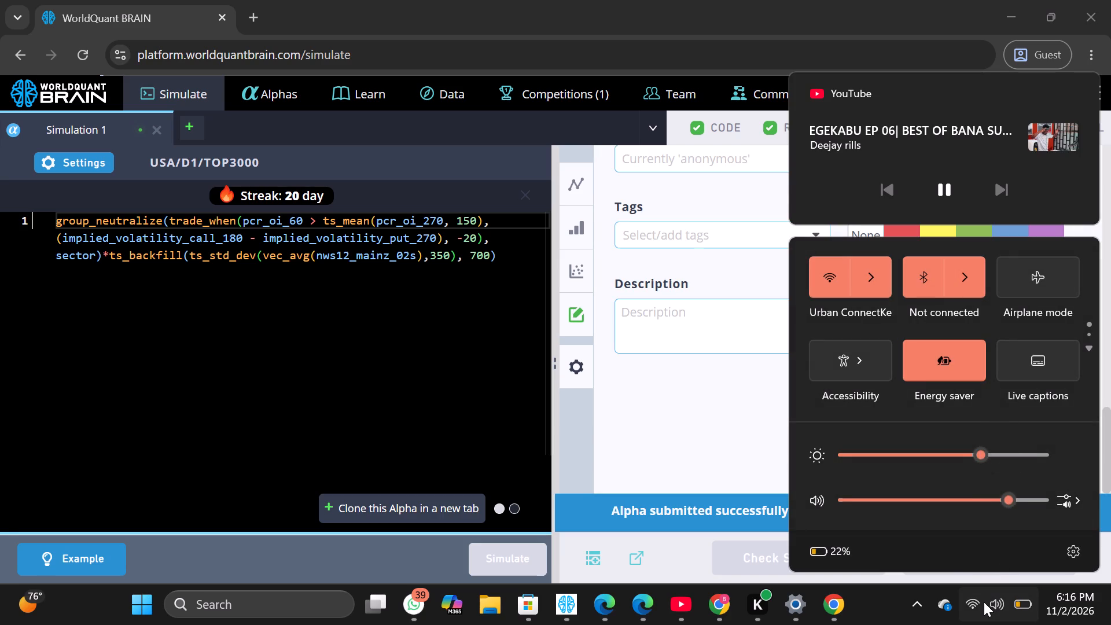
Switch to the Edge guest session, show Simulation 2's test period, run its self-correlation check and submit the alpha.
left_click(653, 605)
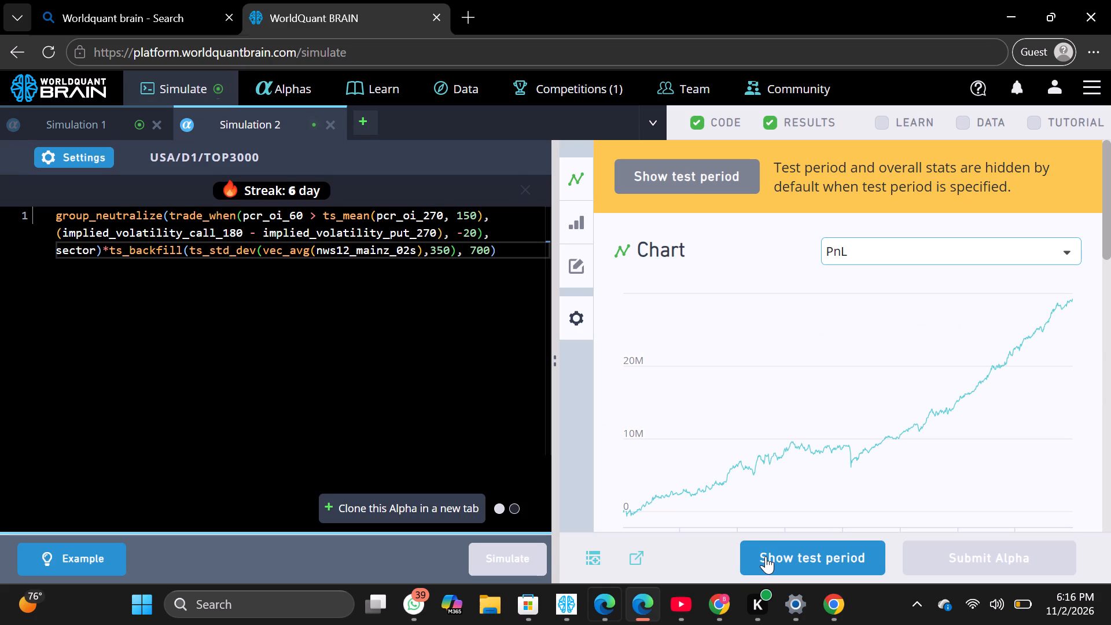
left_click(766, 556)
scroll(799, 472, "down", 3)
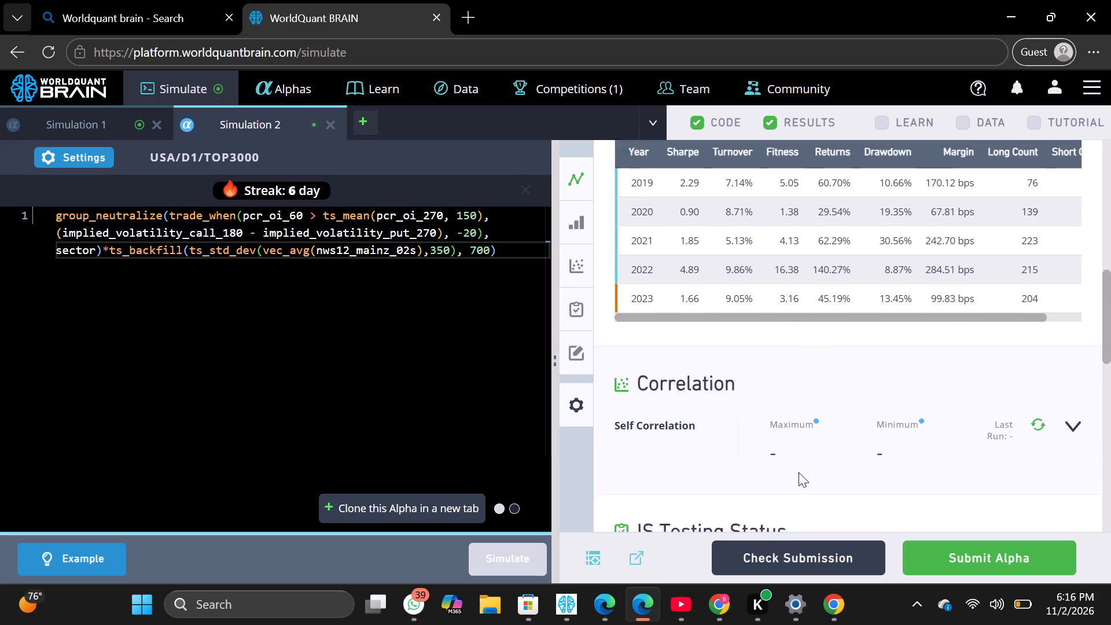
scroll(799, 472, "down", 3)
left_click(1072, 268)
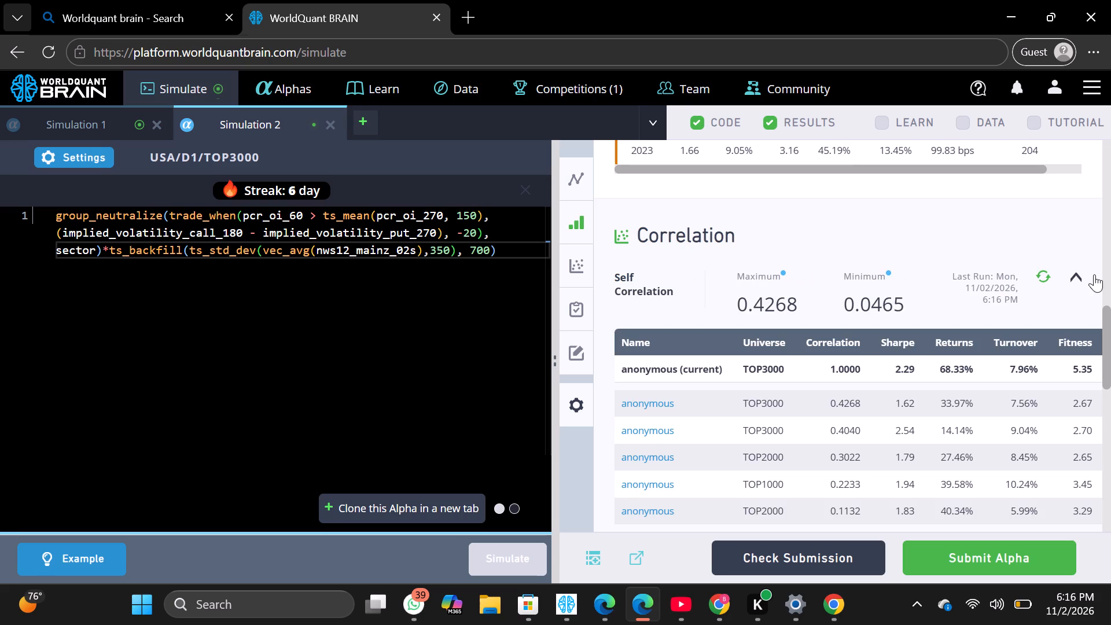
left_click(980, 547)
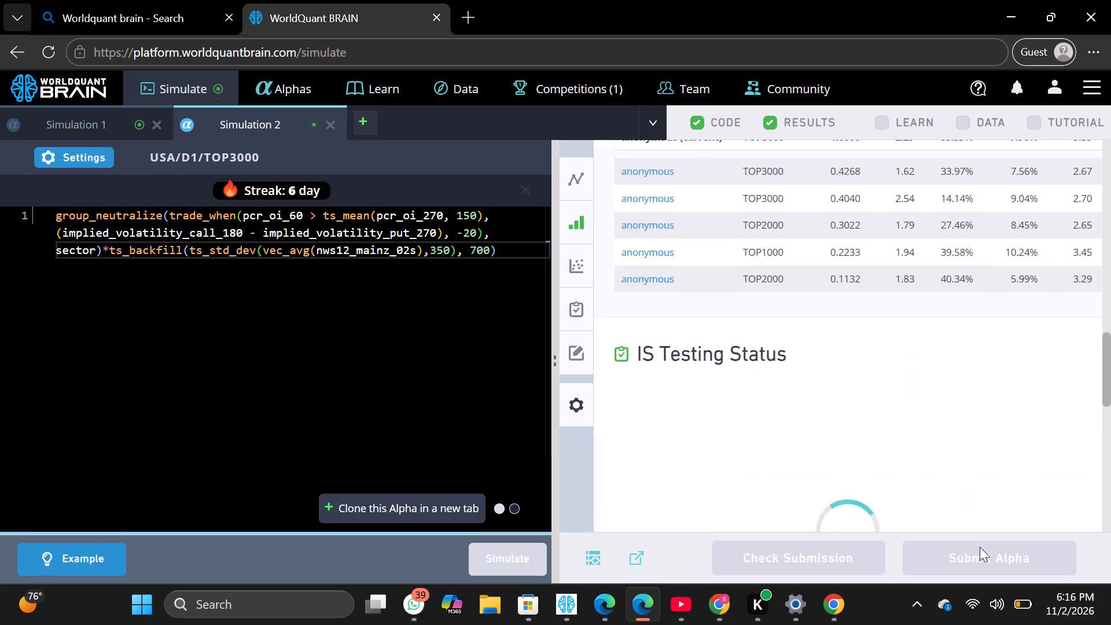
Show the test period of Simulation 1's intra_ret alpha, run its self-correlation check and submit the alpha.
left_click(109, 124)
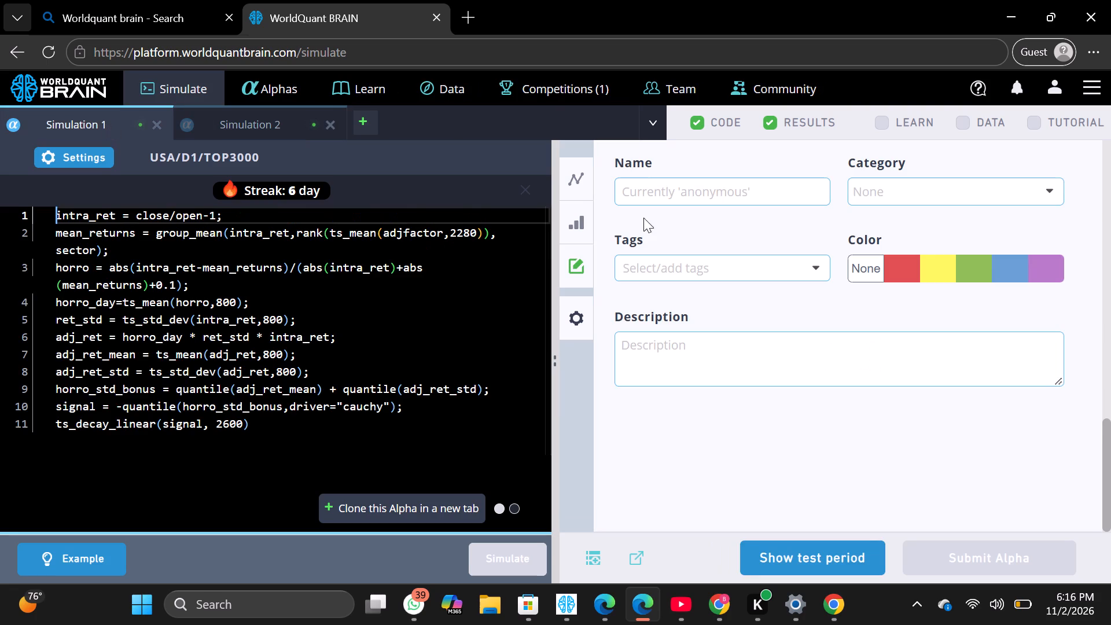
left_click(815, 557)
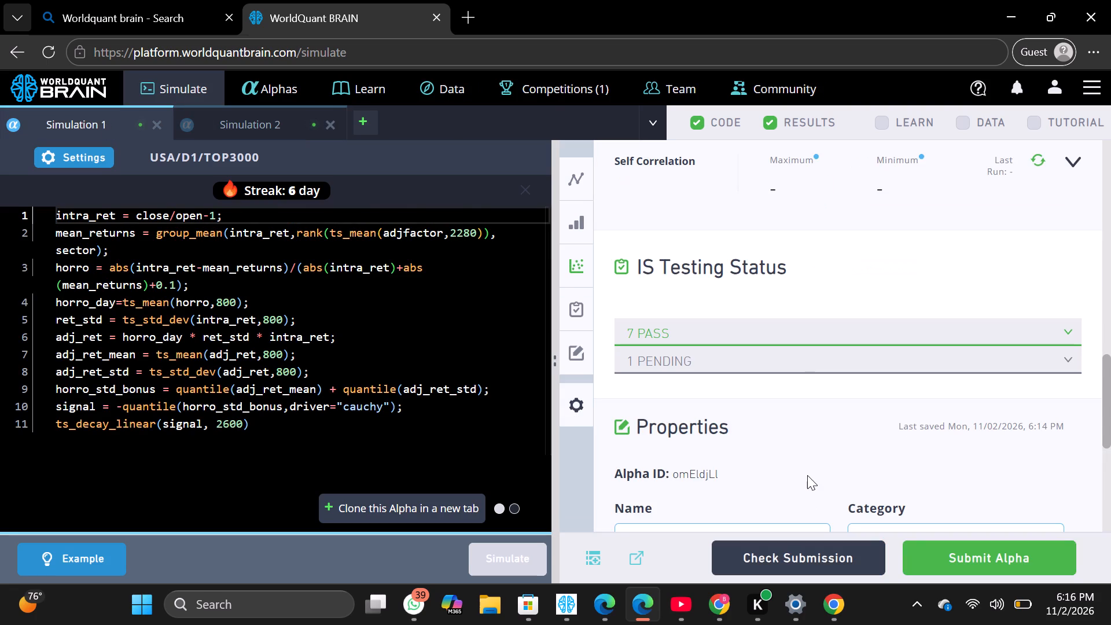
scroll(807, 475, "down", 1)
scroll(807, 475, "up", 2)
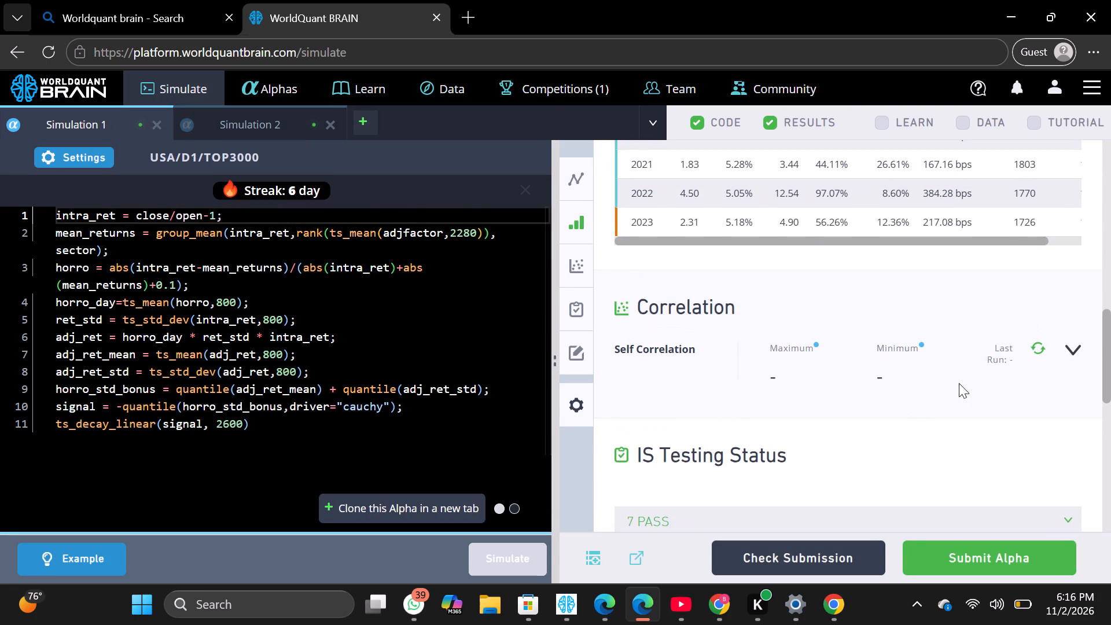
left_click(1072, 343)
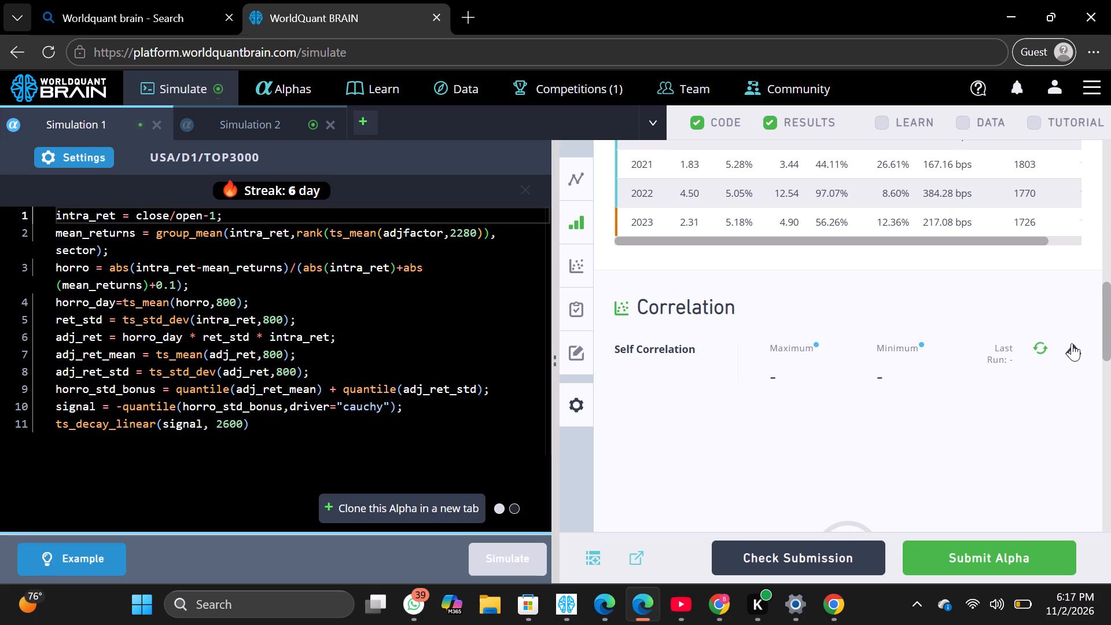
left_click(937, 553)
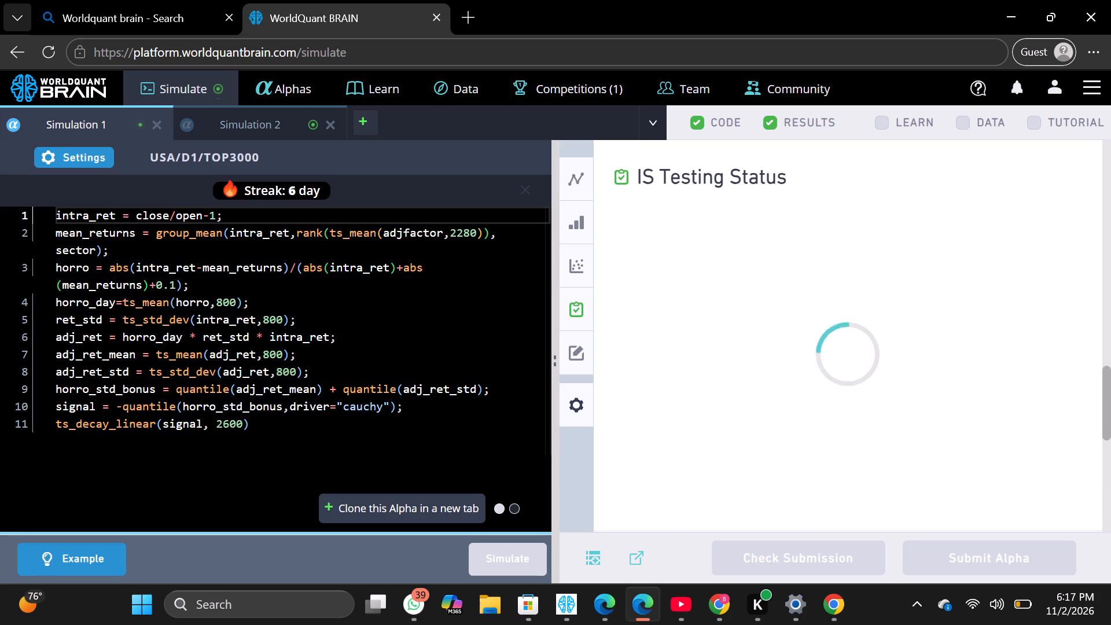
Clone the alphas from Simulation 1 and Simulation 2 into new tabs and simulate both clones.
left_click(440, 503)
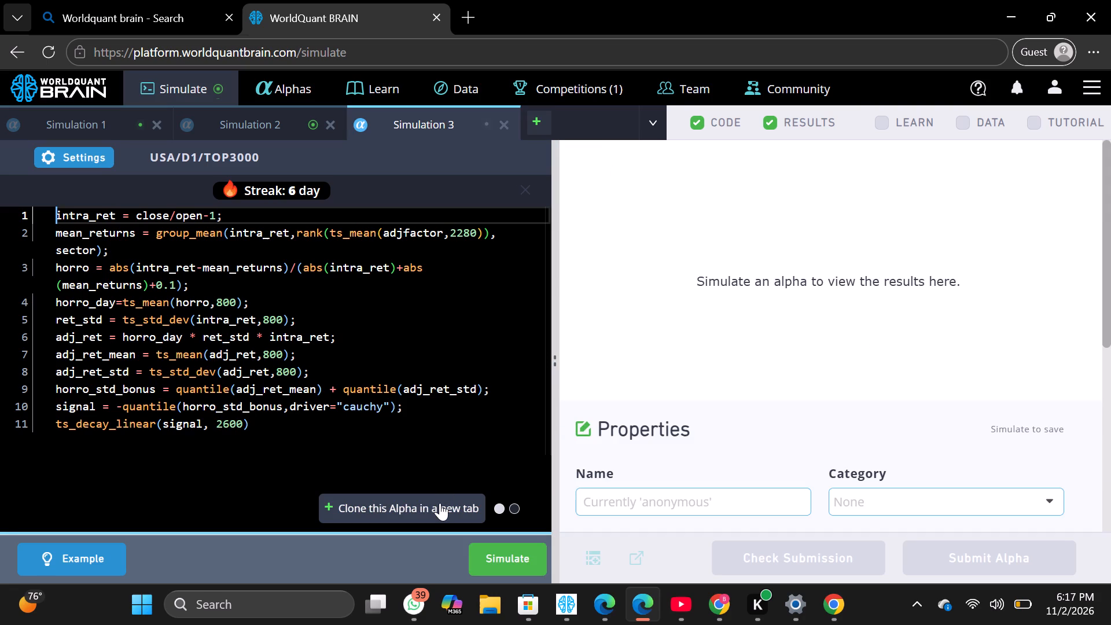
left_click(241, 120)
left_click(426, 506)
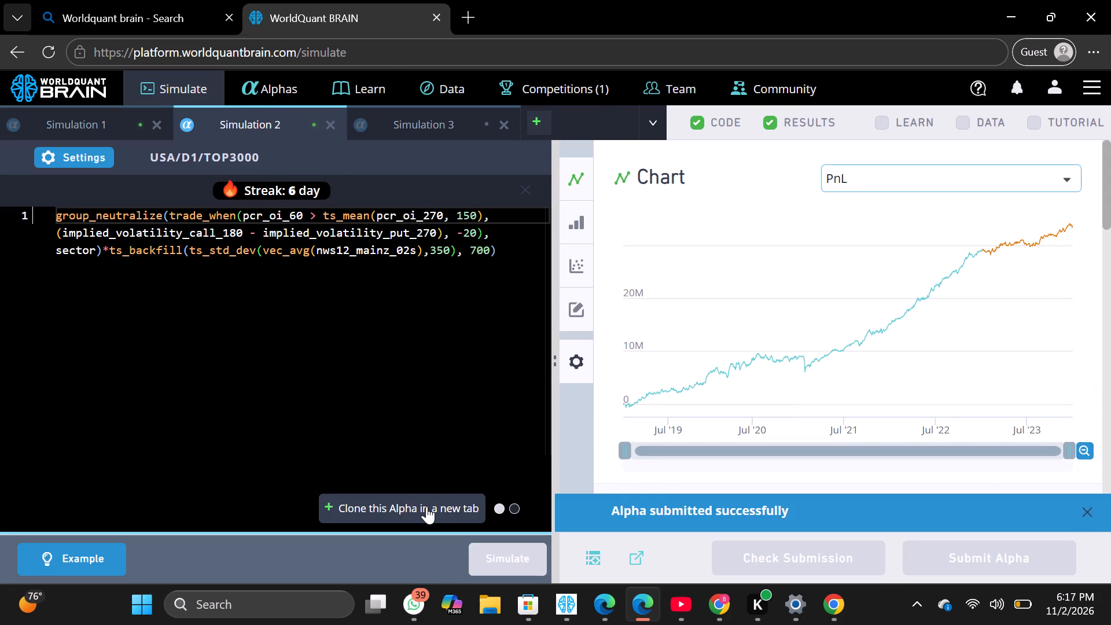
left_click(521, 553)
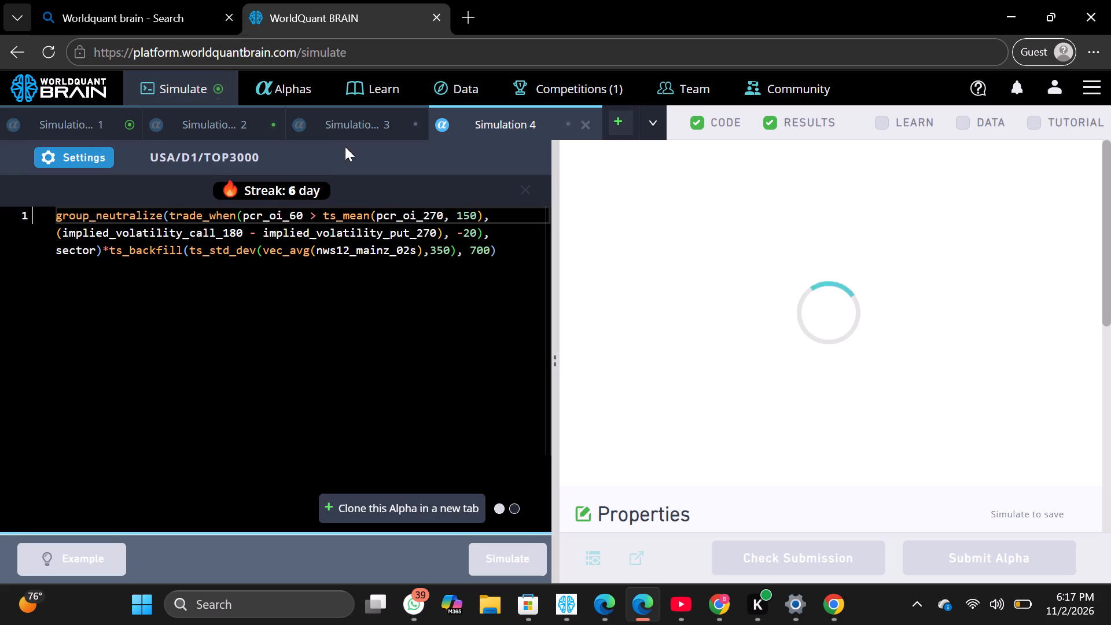
left_click(348, 134)
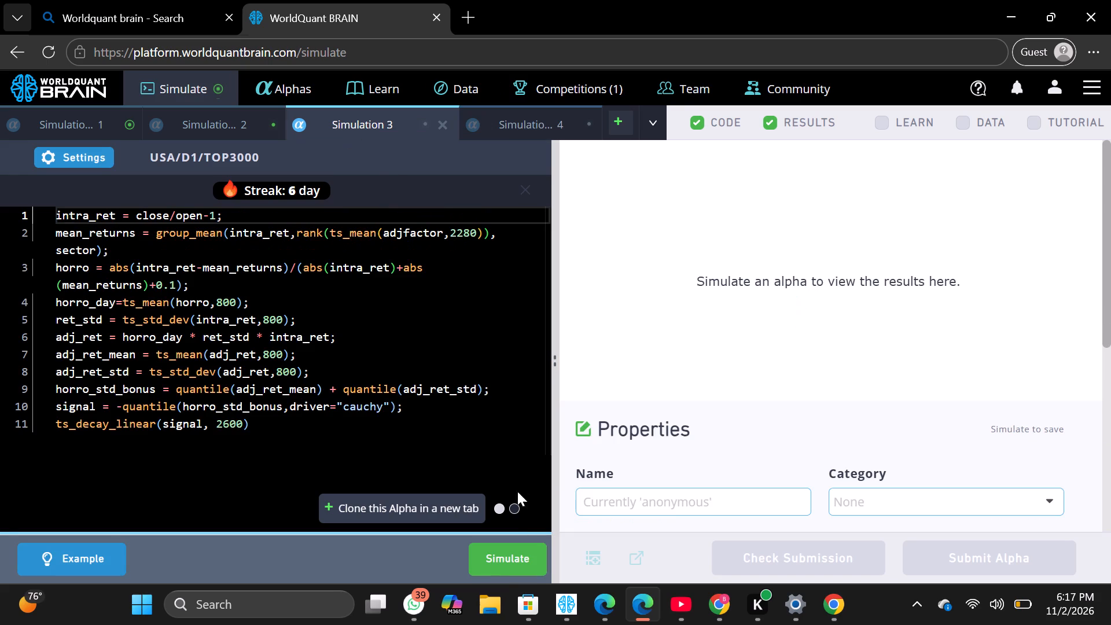
left_click(505, 543)
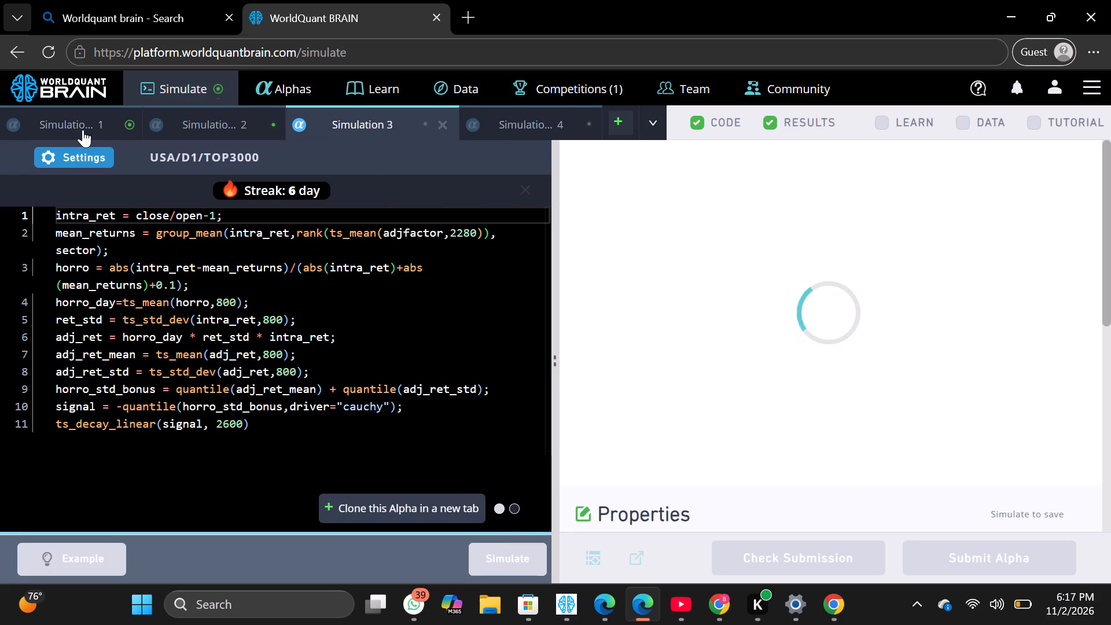
Set Simulation 1's decay to 35, apply the settings and simulate the intra_ret alpha again.
left_click(84, 123)
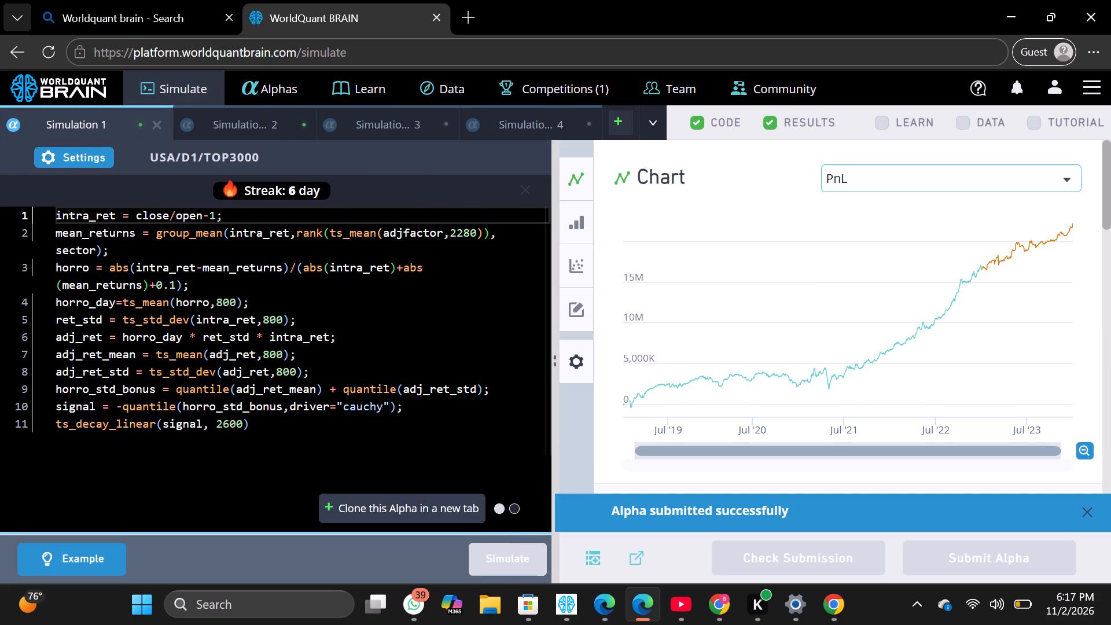
left_click(77, 163)
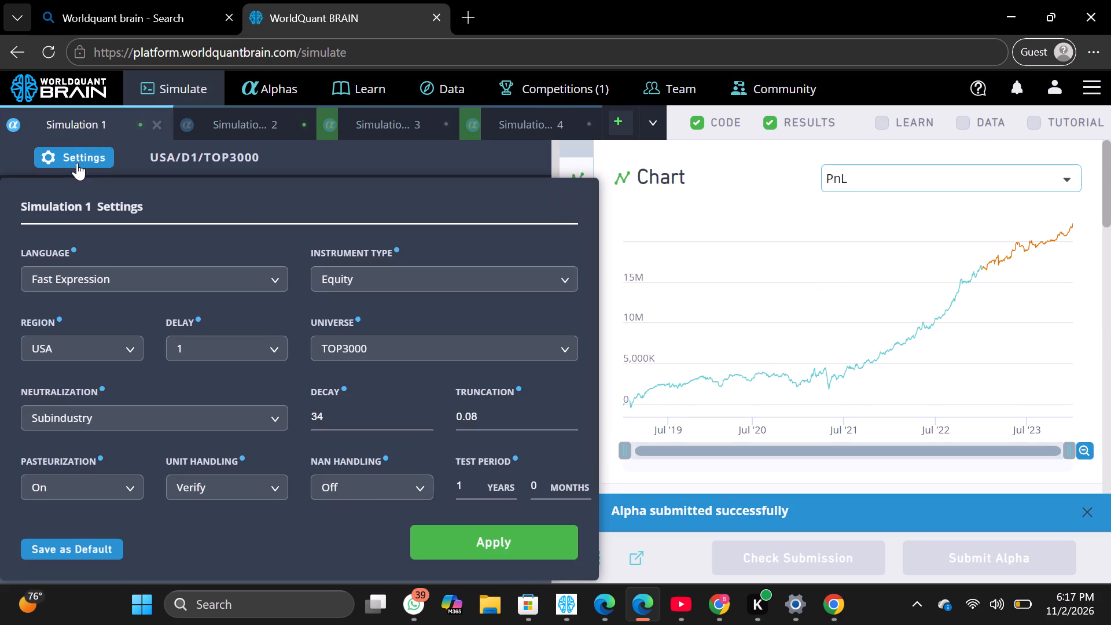
left_click(426, 411)
left_click(503, 530)
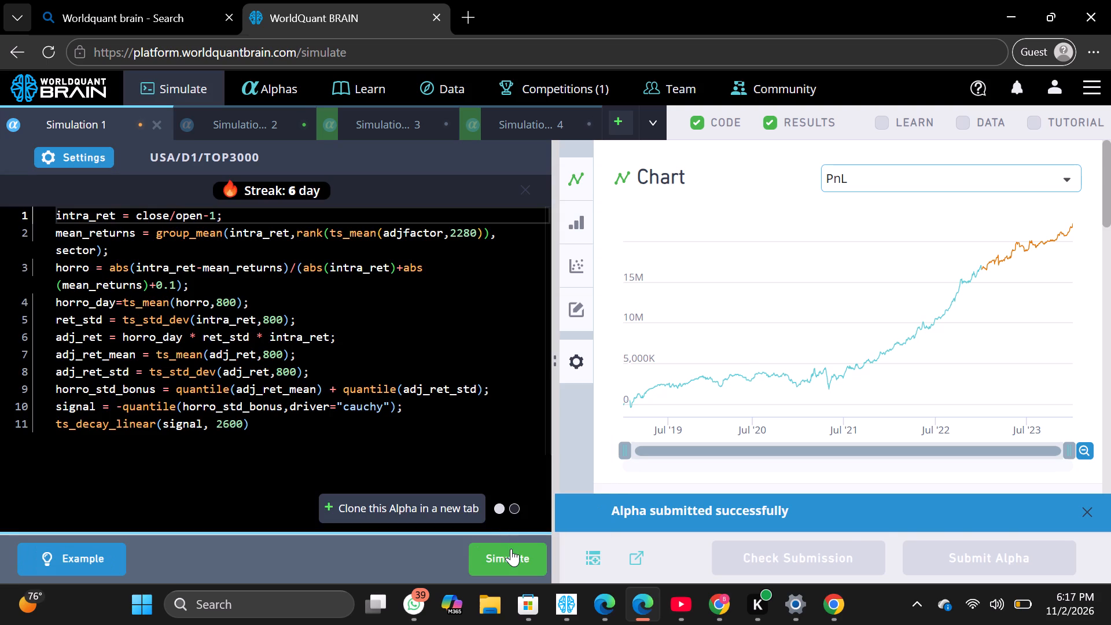
left_click(511, 549)
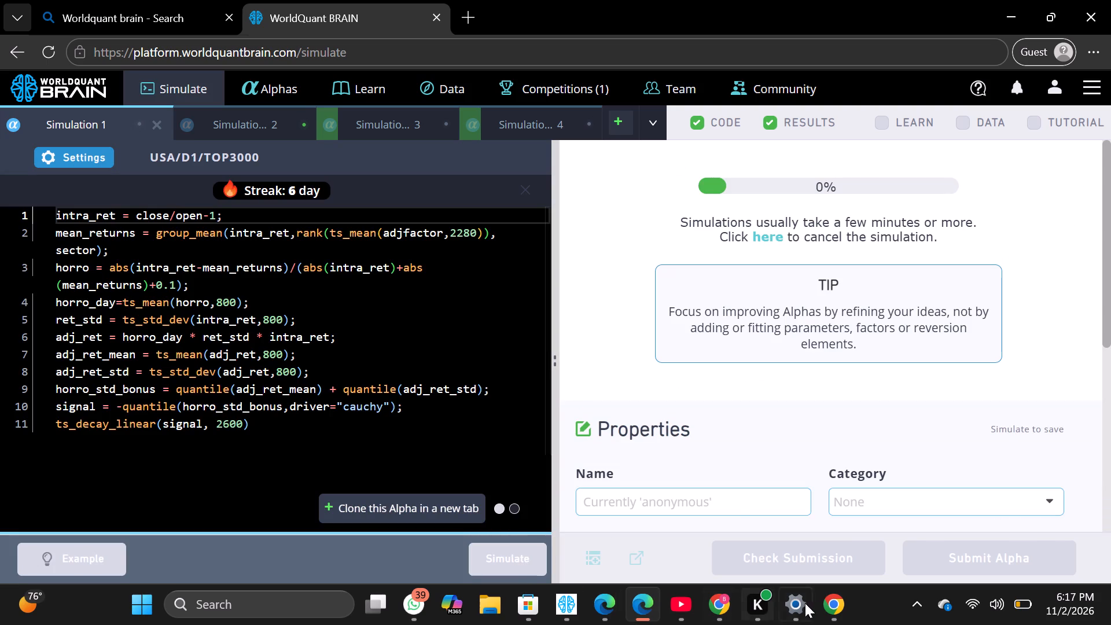
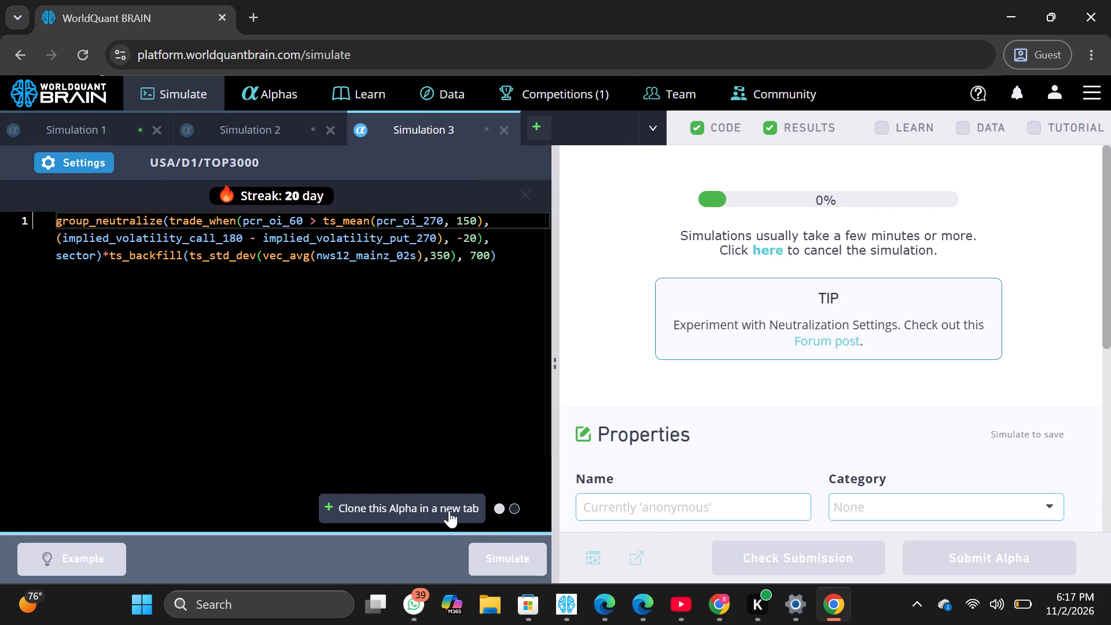
Simulate the cloned group_neutralize alphas in Simulation 4 and Simulation 2.
left_click(508, 565)
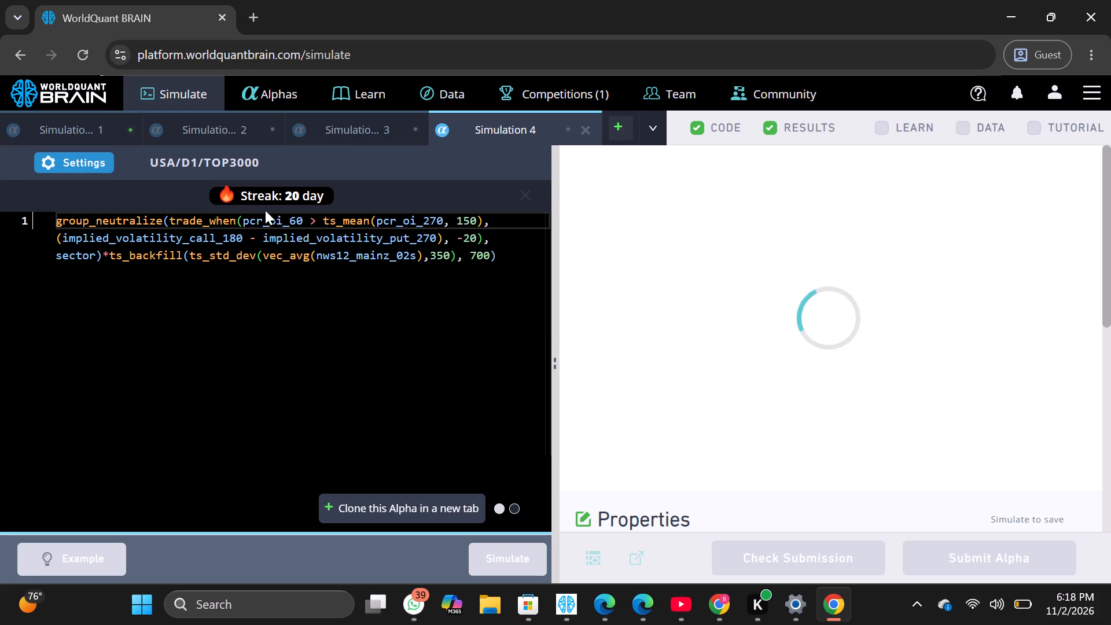
left_click(230, 134)
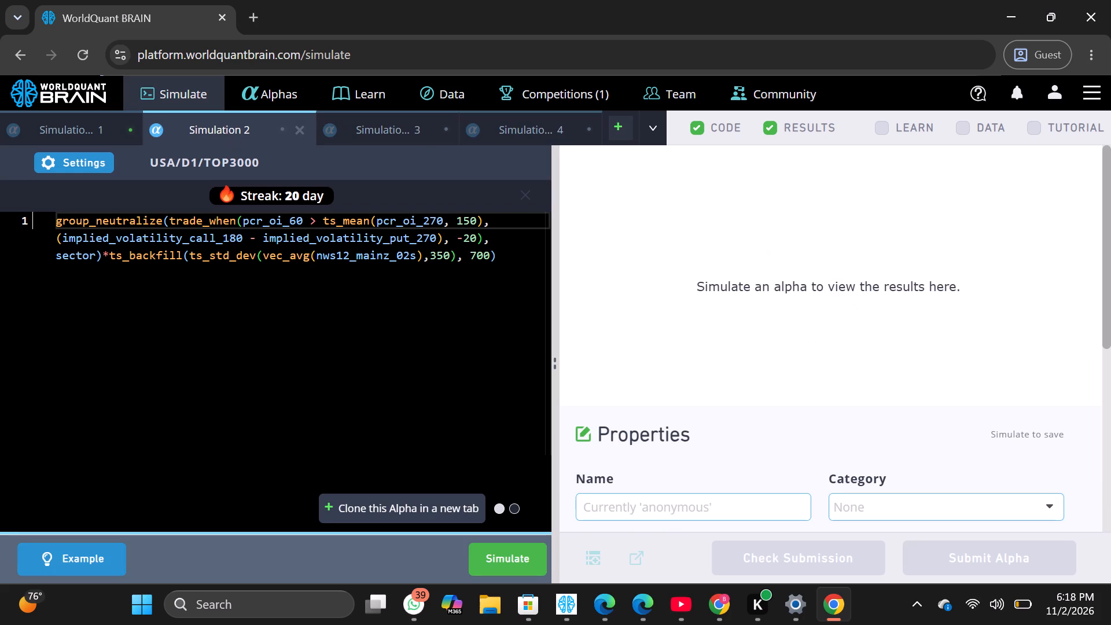
left_click(528, 549)
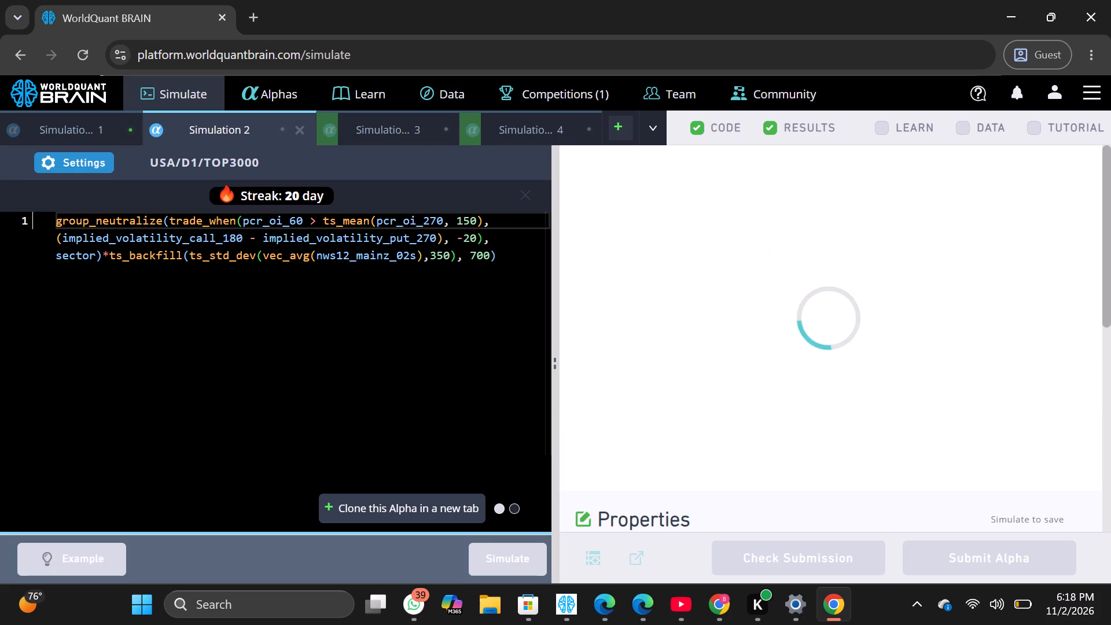
Set Simulation 1's decay to 95 and apply the settings.
left_click(101, 134)
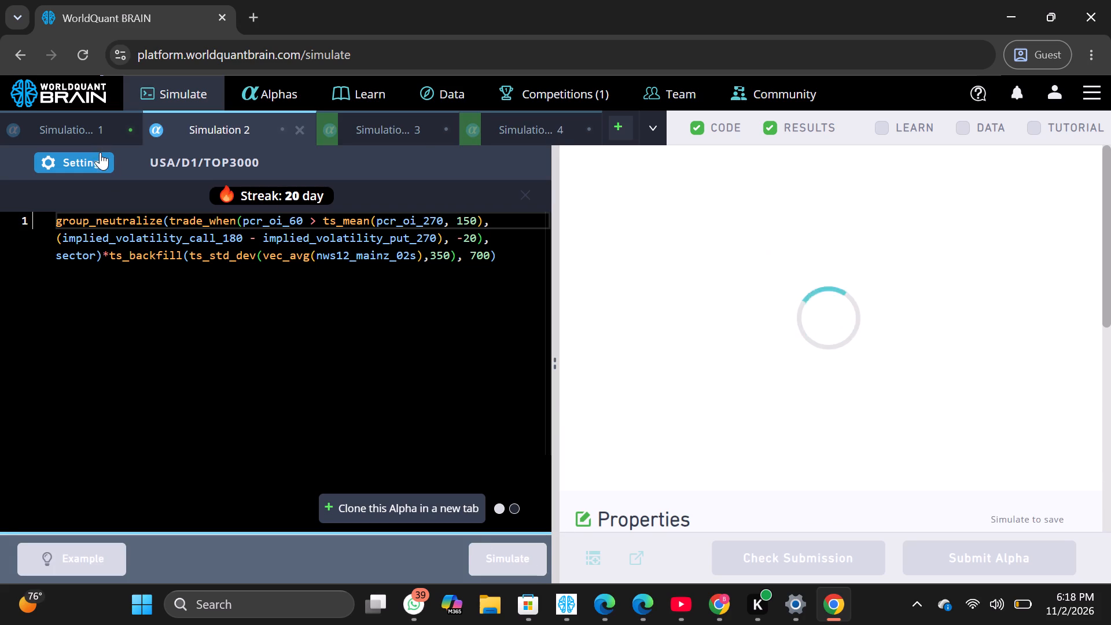
left_click(100, 156)
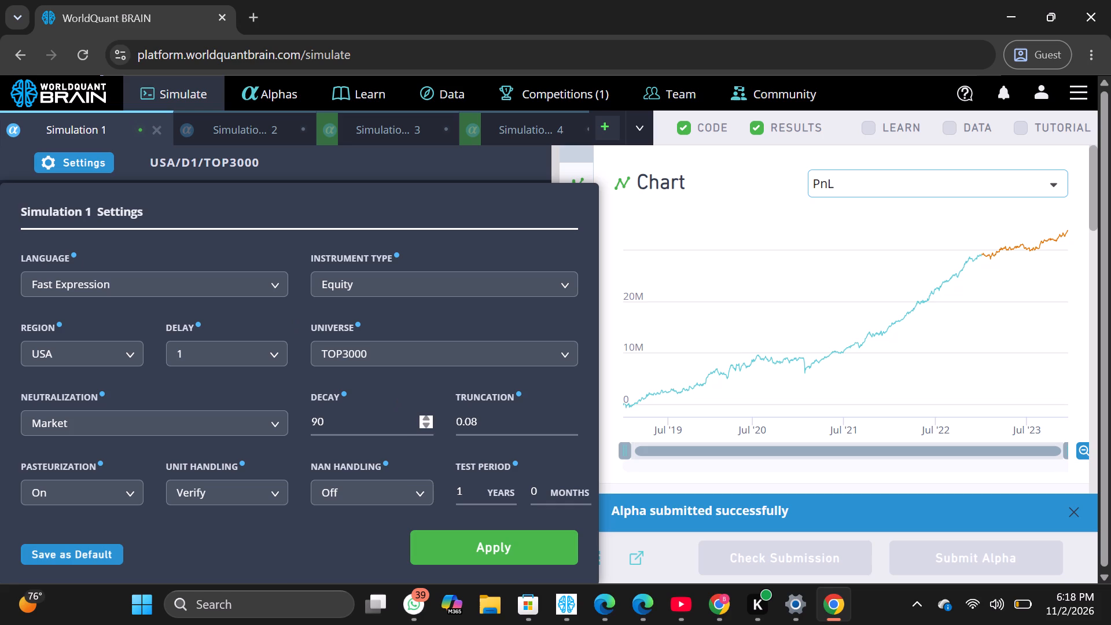
left_click(428, 416)
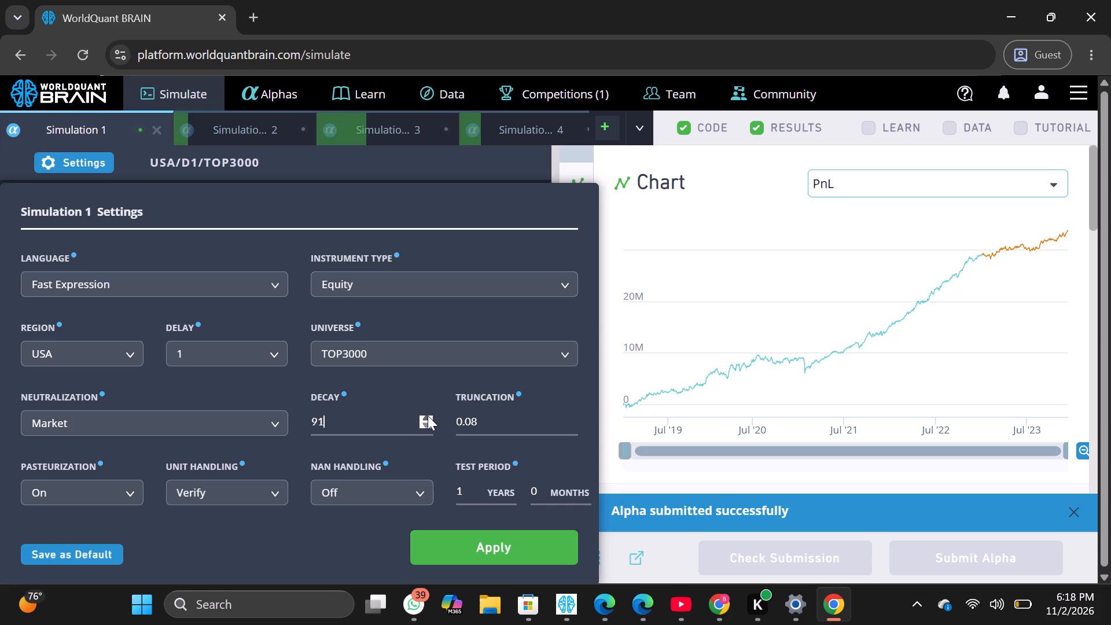
left_click(428, 416)
double_click(428, 416)
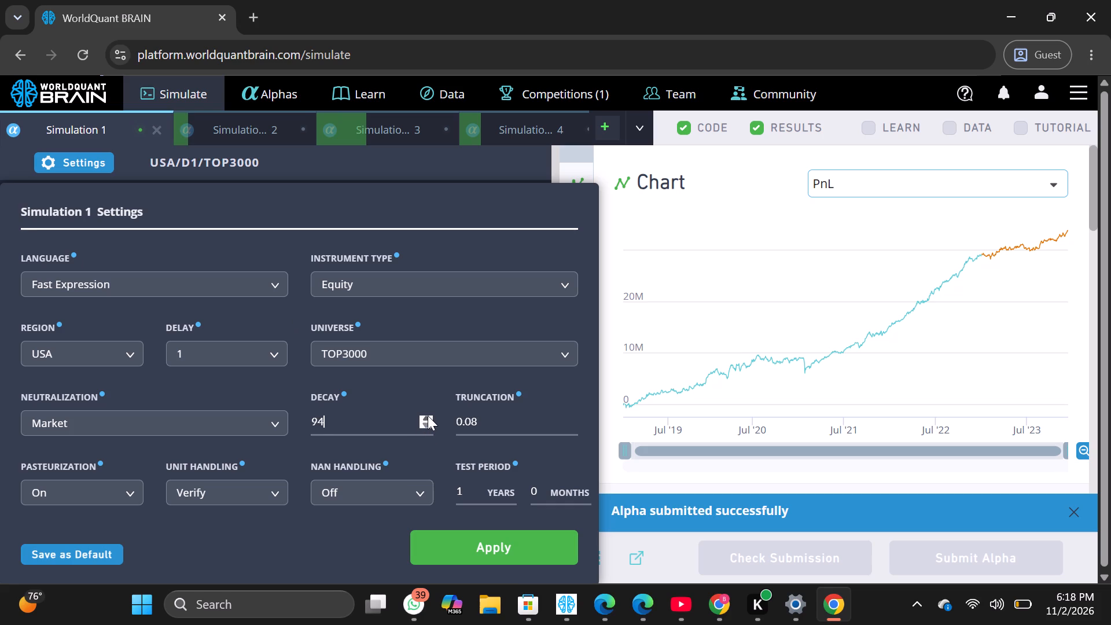
left_click(428, 416)
left_click(465, 534)
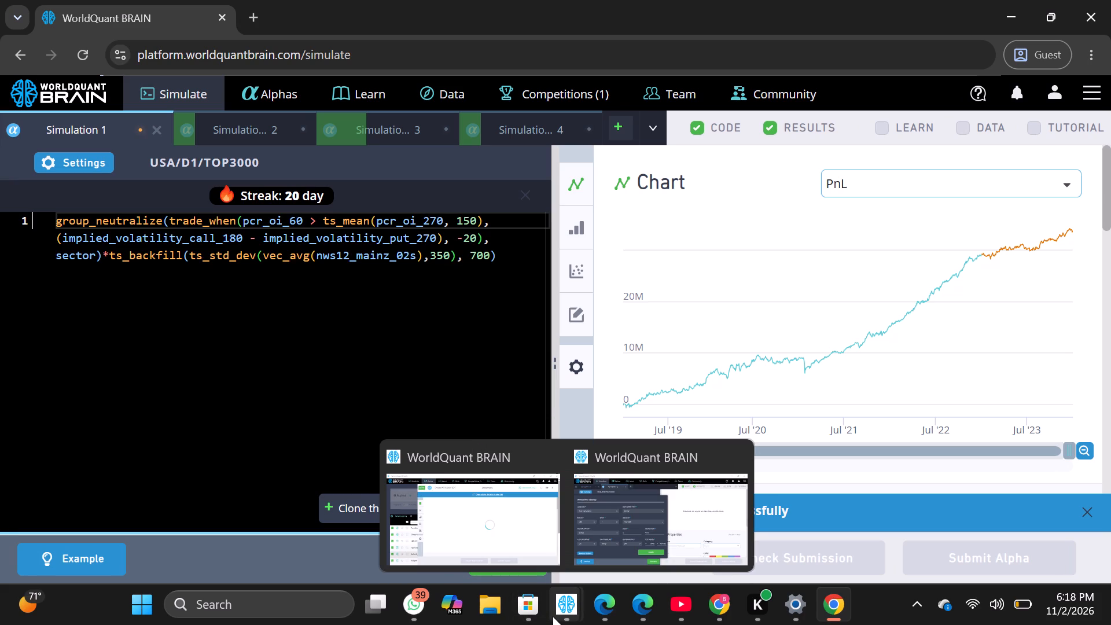
Switch to the WorldQuant BRAIN app window showing Simulation 2's settings, set decay to 2, apply and simulate the skew alpha.
left_click(553, 616)
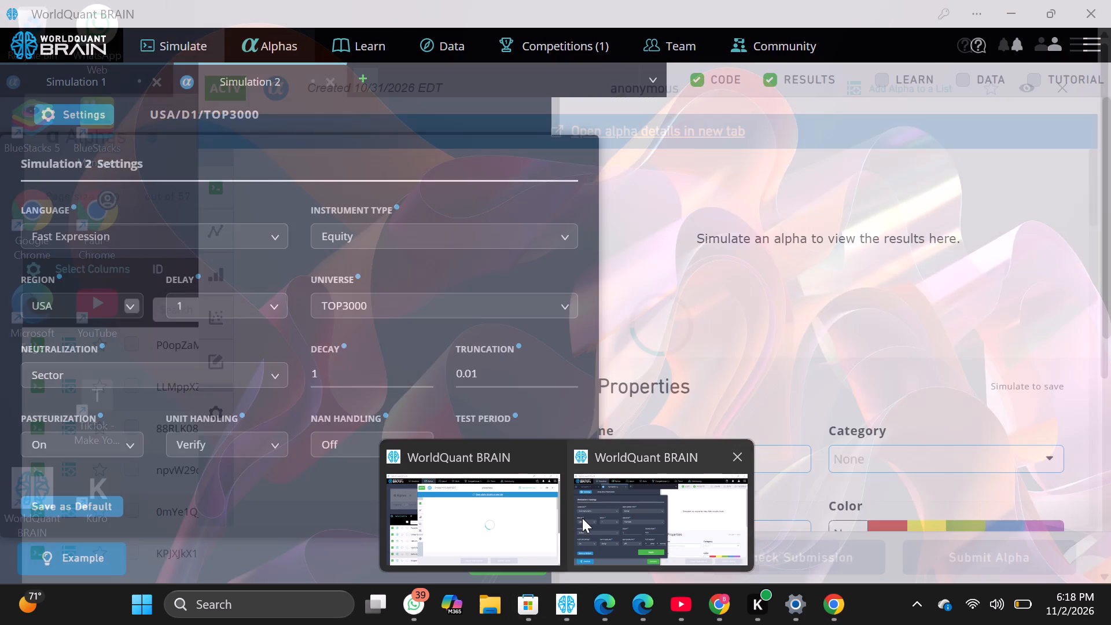
left_click(584, 518)
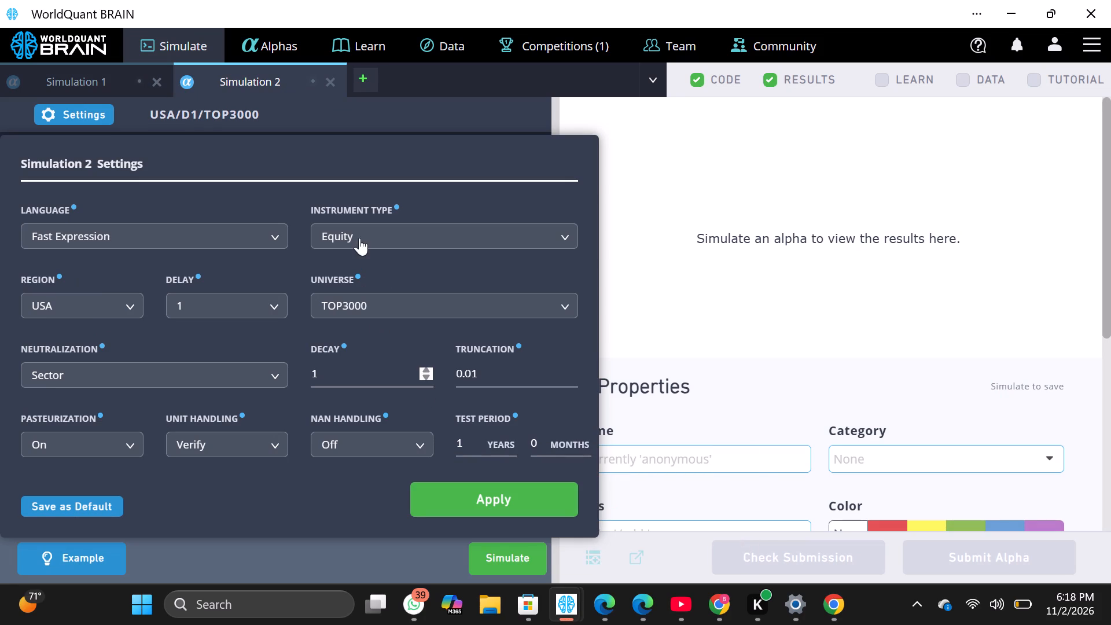
left_click(425, 362)
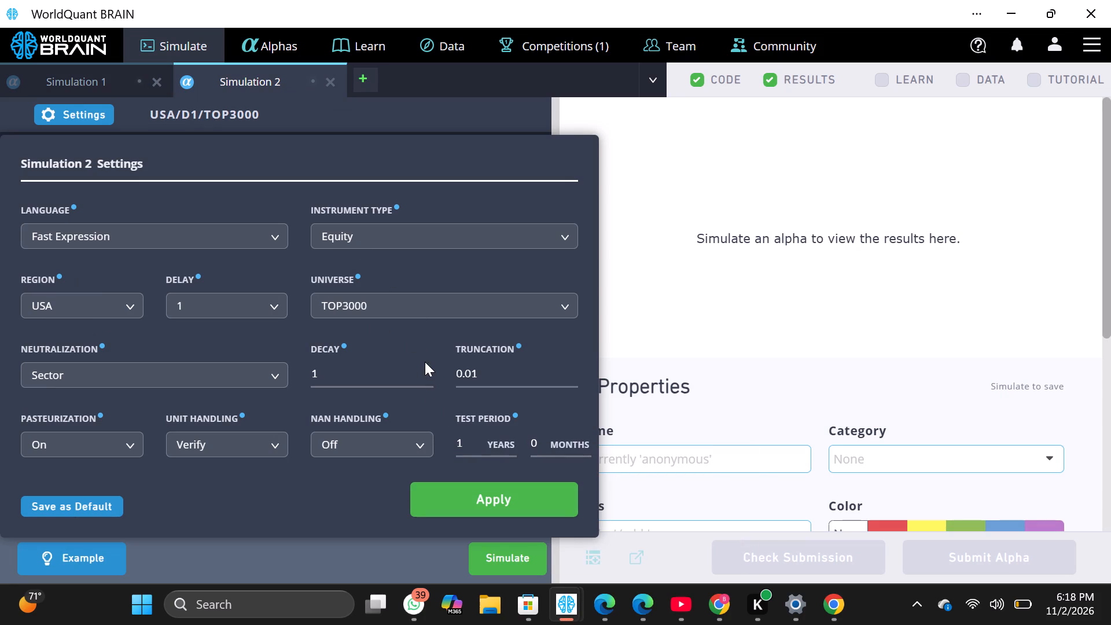
left_click(429, 370)
left_click(490, 492)
left_click(503, 546)
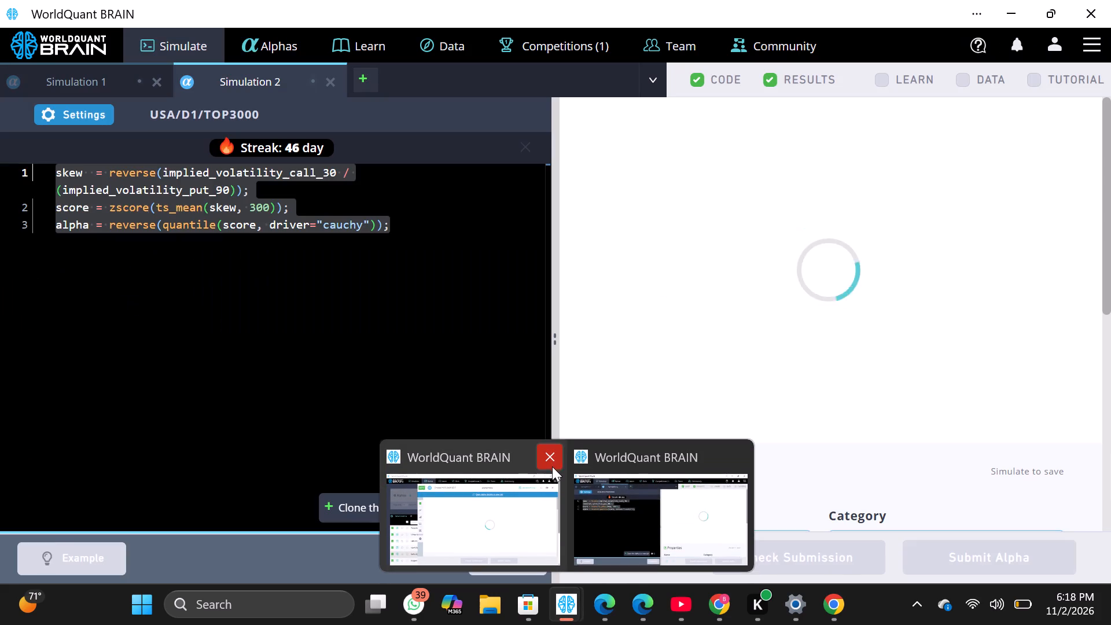
Close the other WorldQuant BRAIN app window showing the Alphas page, discarding unsaved changes.
left_click(552, 465)
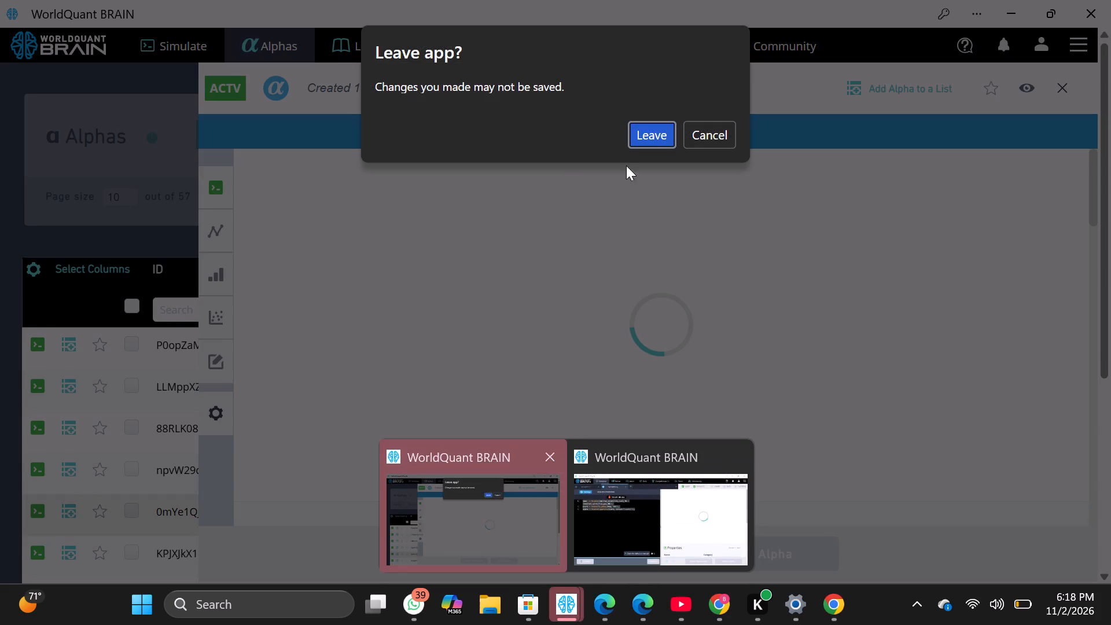
left_click(656, 148)
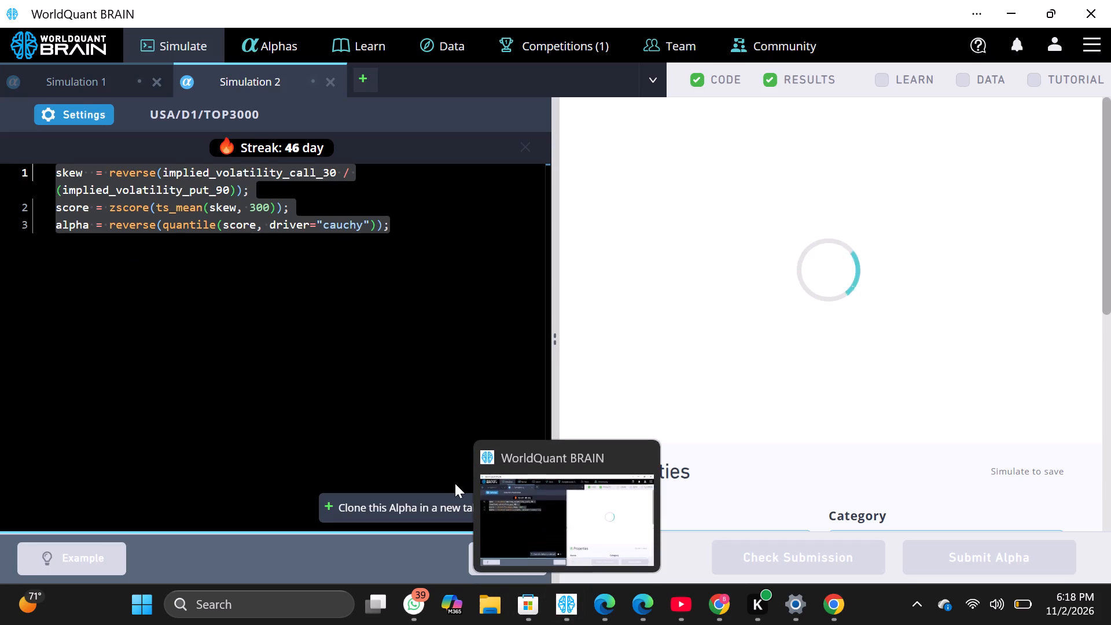
Switch to the Edge guest session, raise Simulation 2's decay by one, apply the settings and simulate the group_neutralize alpha.
left_click(824, 608)
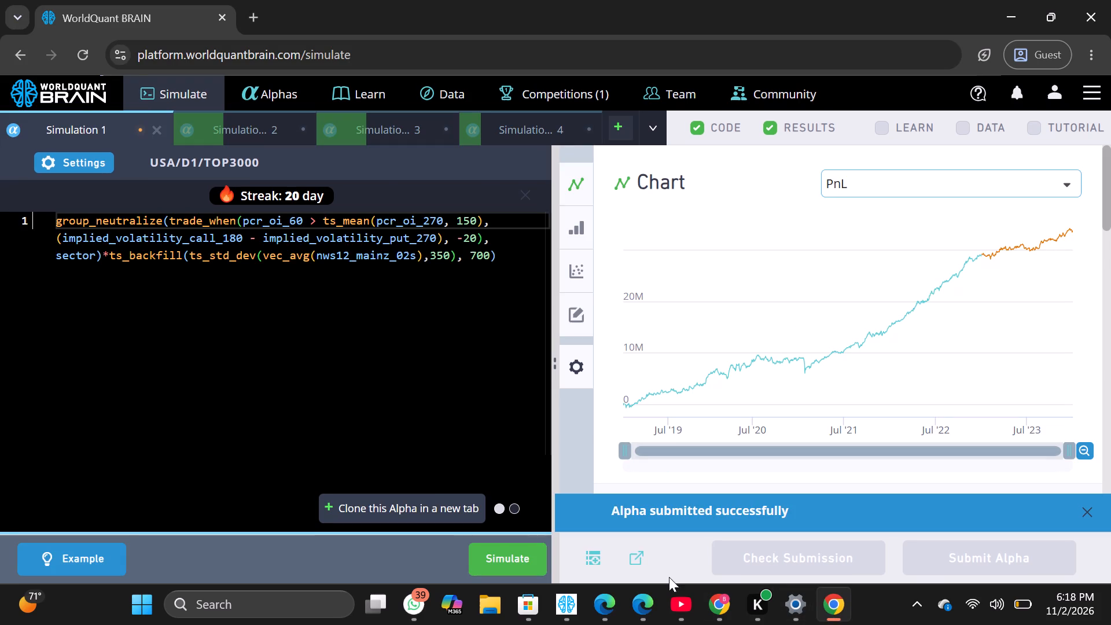
left_click(642, 593)
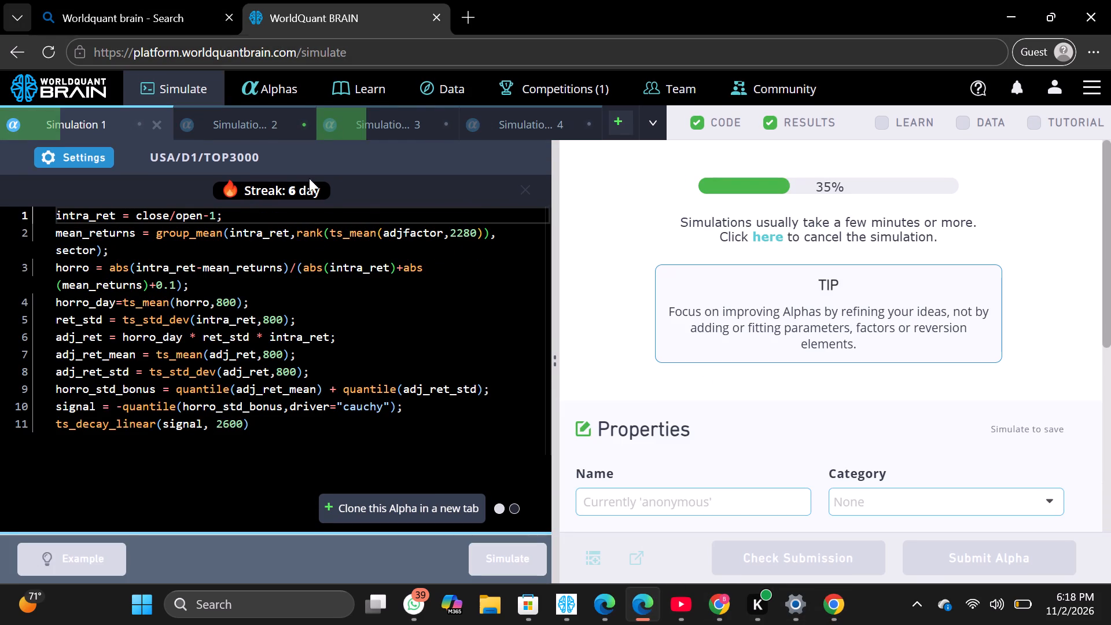
left_click(246, 126)
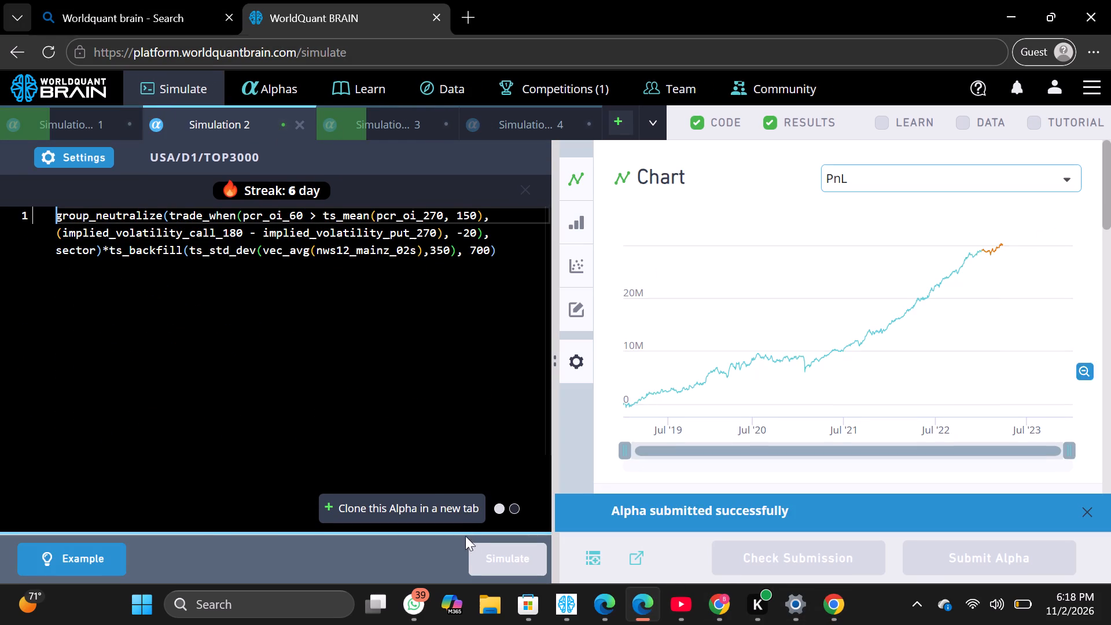
left_click(100, 154)
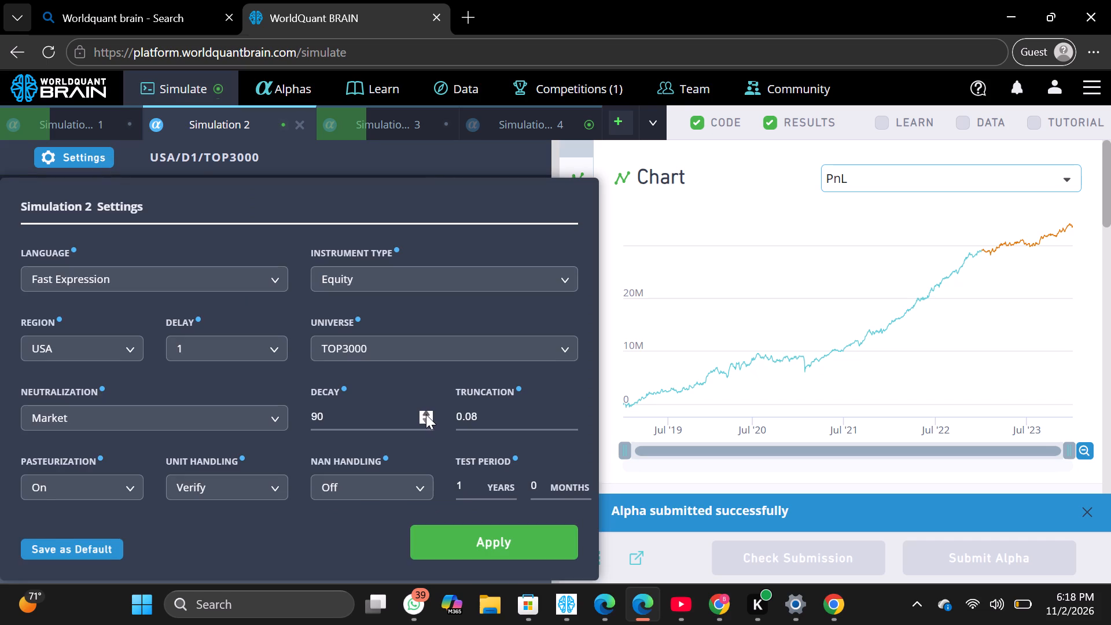
left_click(426, 414)
left_click(466, 525)
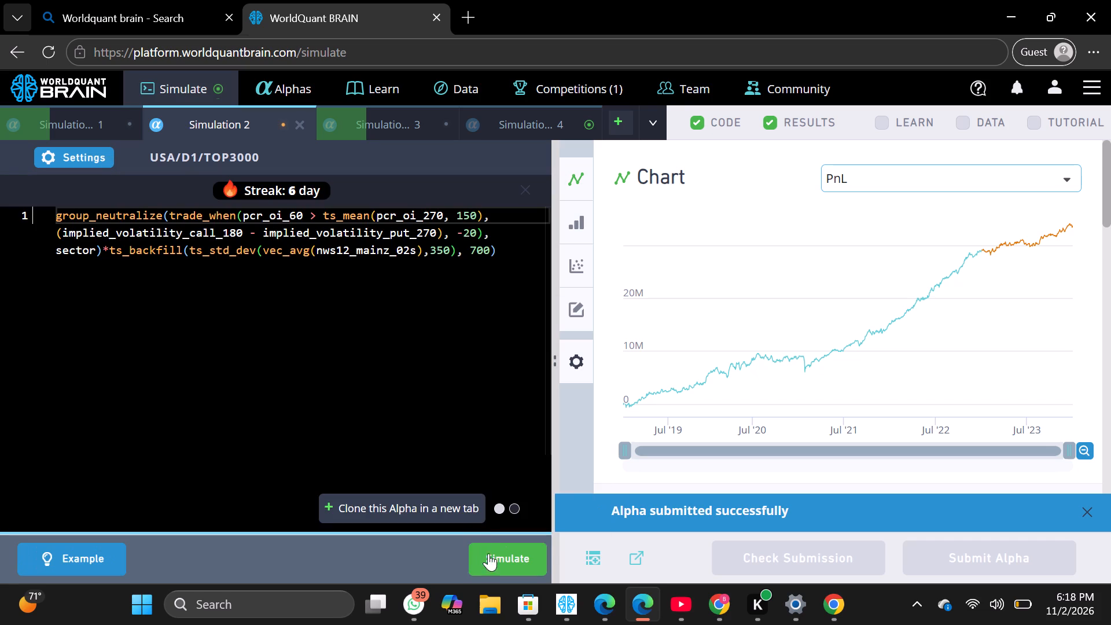
left_click(492, 560)
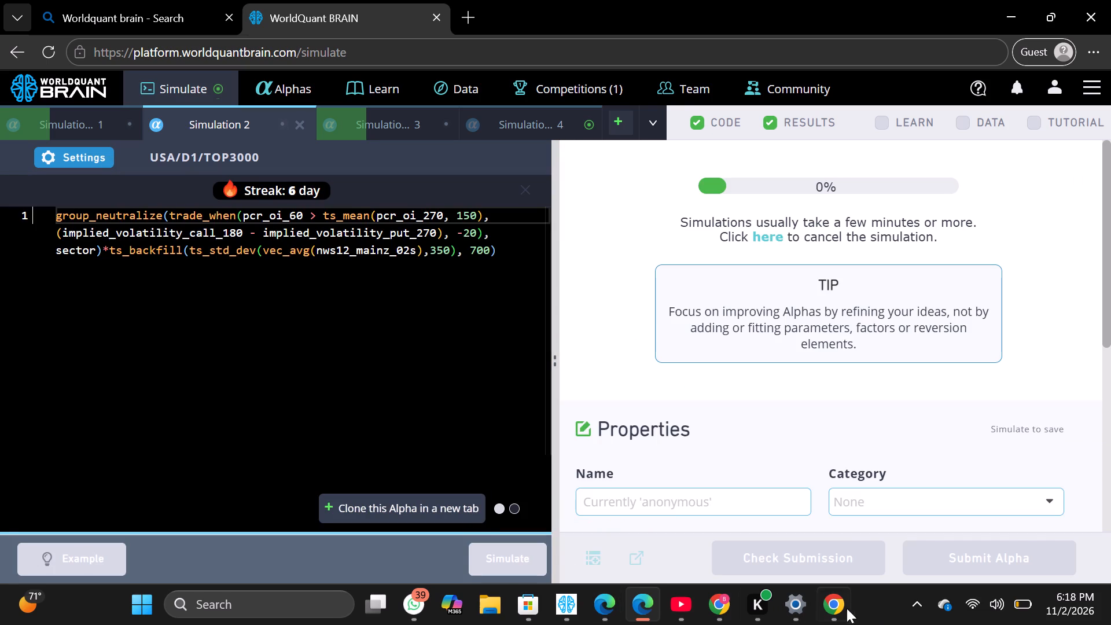
Return to the Chrome guest session and set the system volume to 94.
left_click(830, 598)
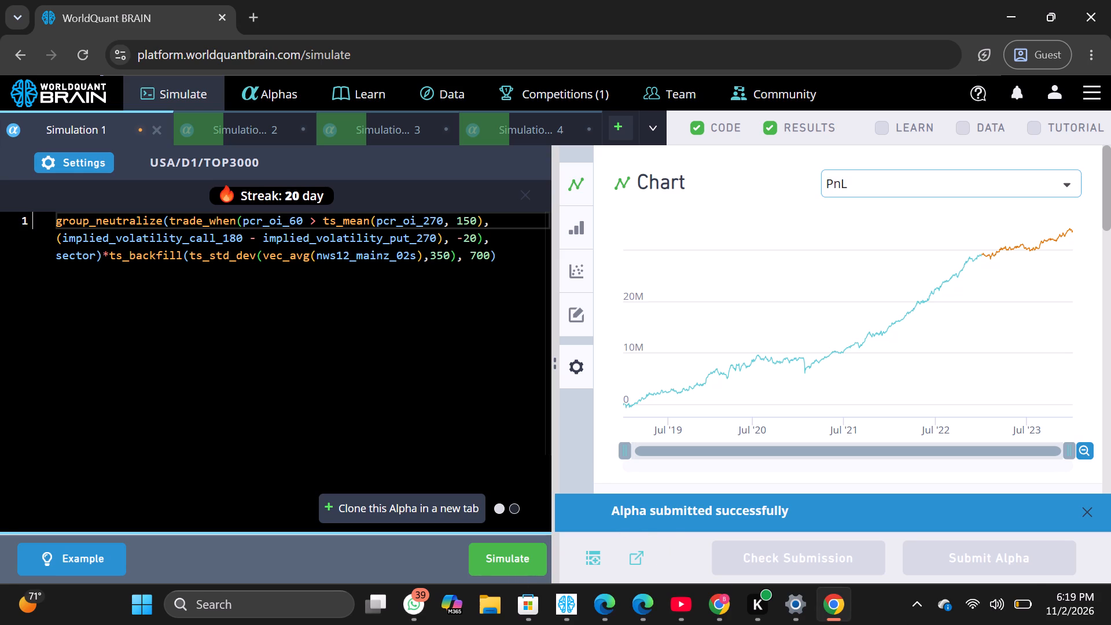
left_click(974, 613)
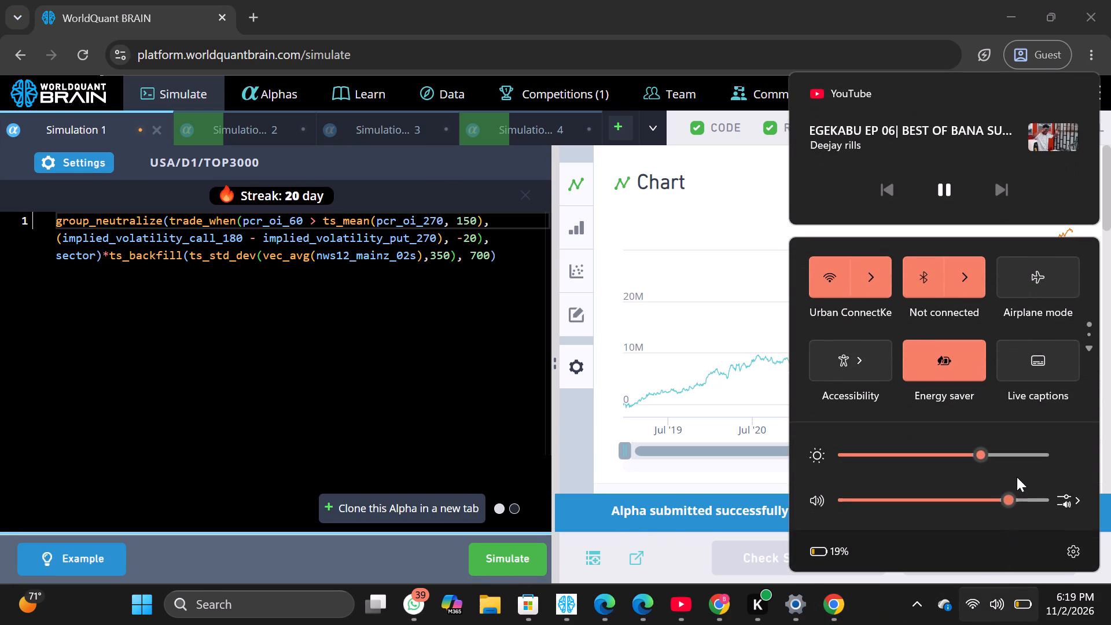
left_click(1029, 503)
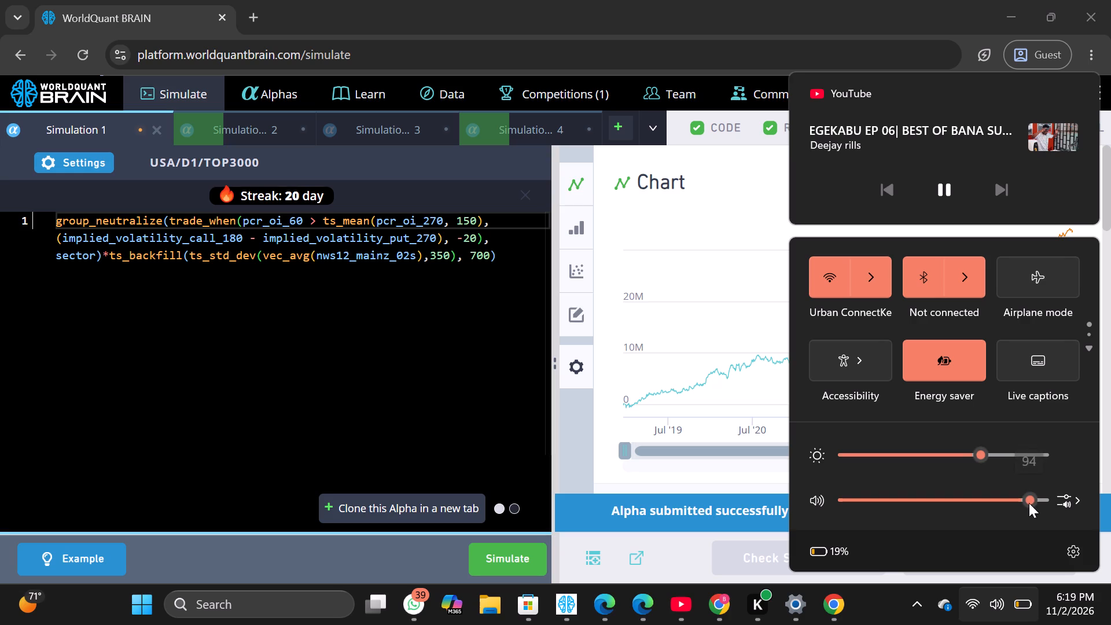
left_click(995, 591)
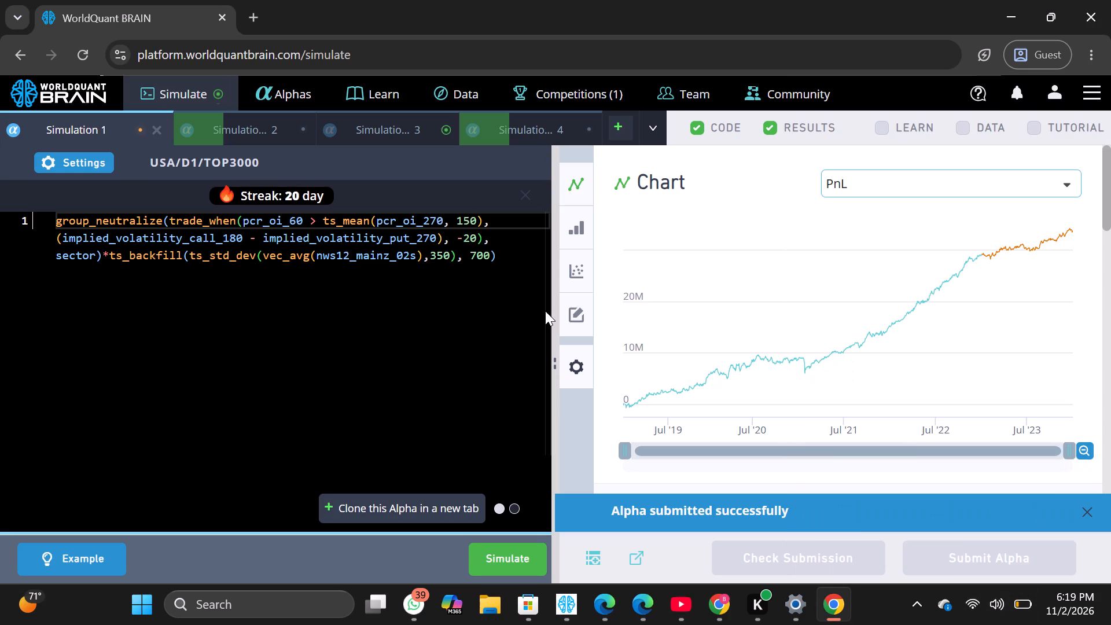
Lower Simulation 3's decay by one, apply the settings and simulate the alpha again.
left_click(381, 135)
left_click(86, 159)
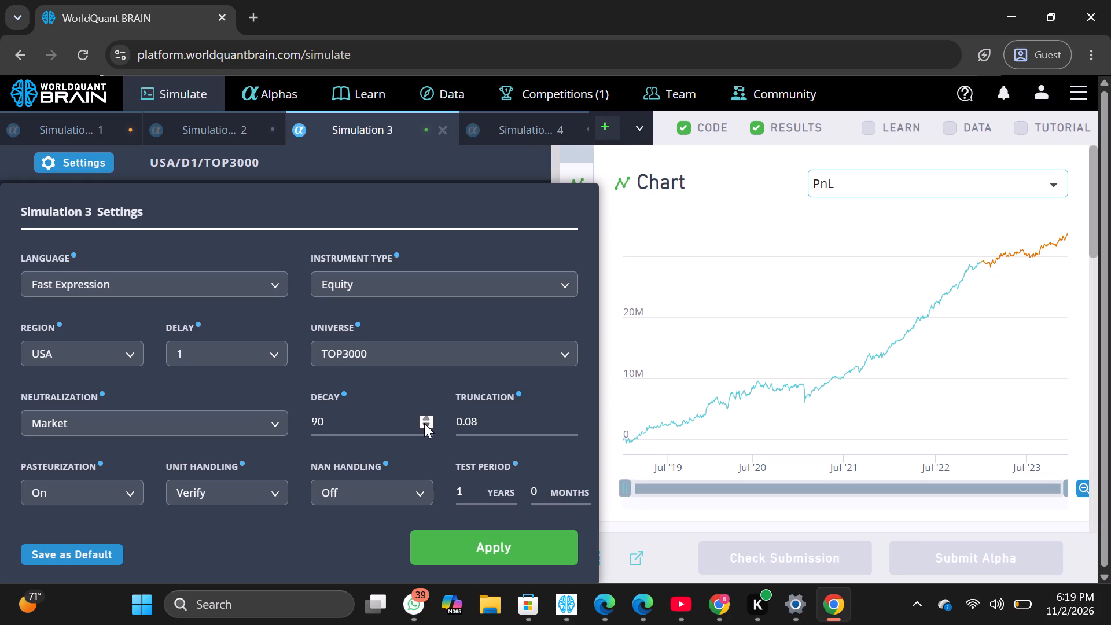
left_click(424, 423)
left_click(477, 542)
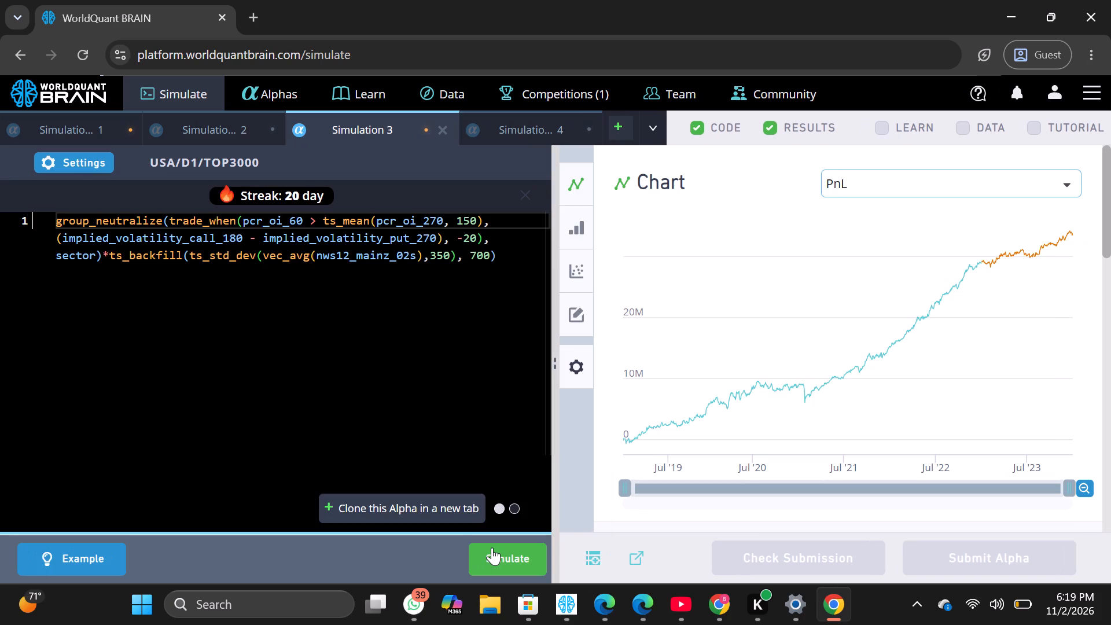
left_click(492, 547)
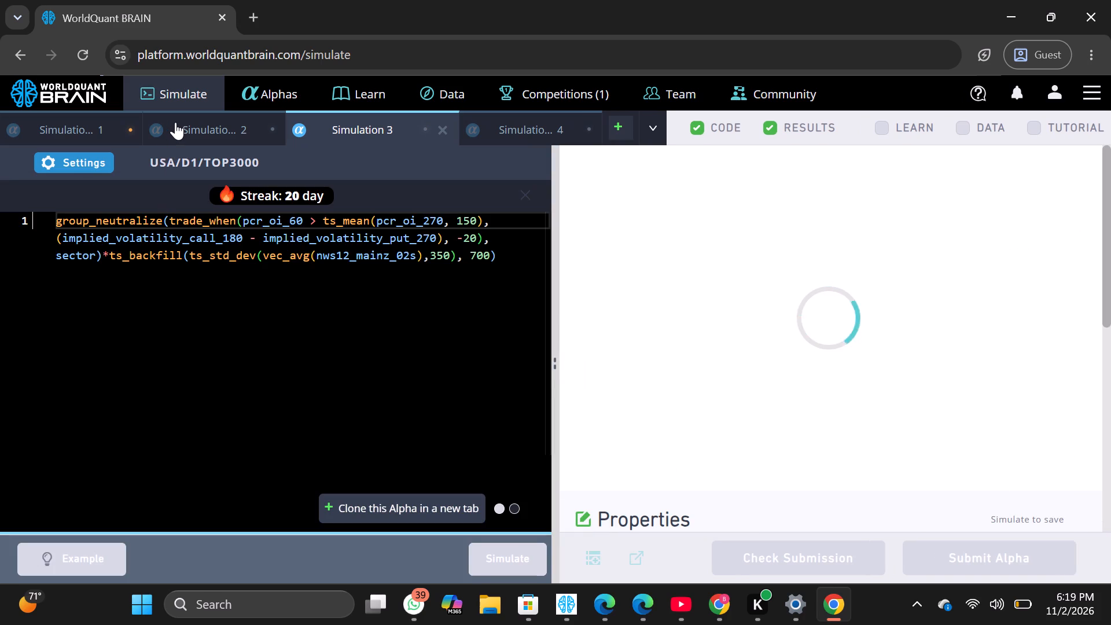
Set Simulation 2's decay to 88, apply the settings and simulate the alpha again.
left_click(175, 122)
left_click(76, 166)
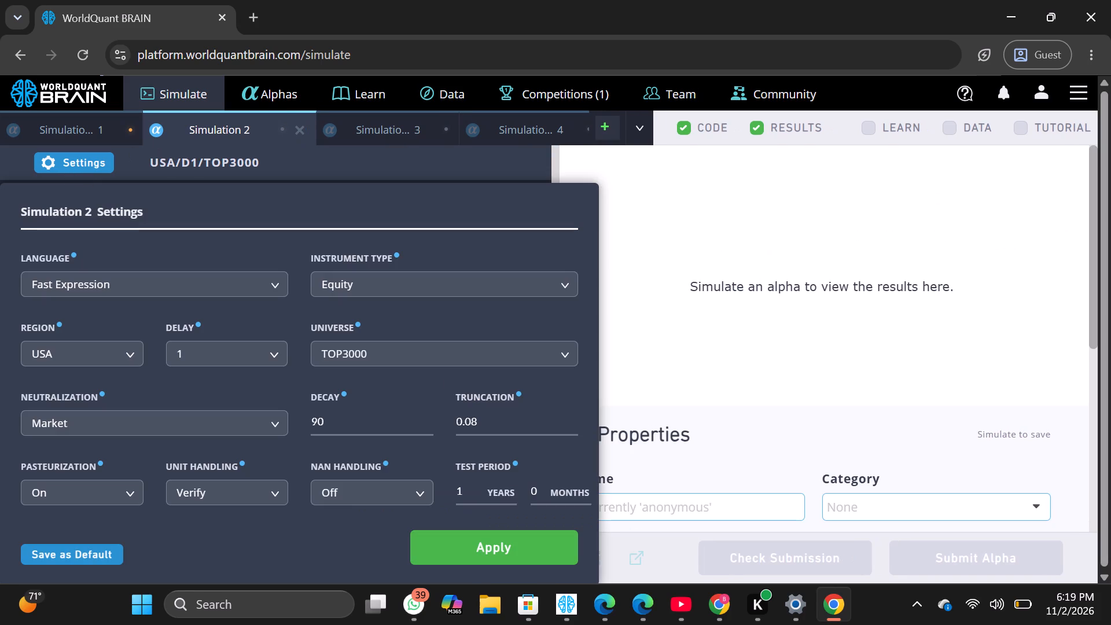
double_click(428, 422)
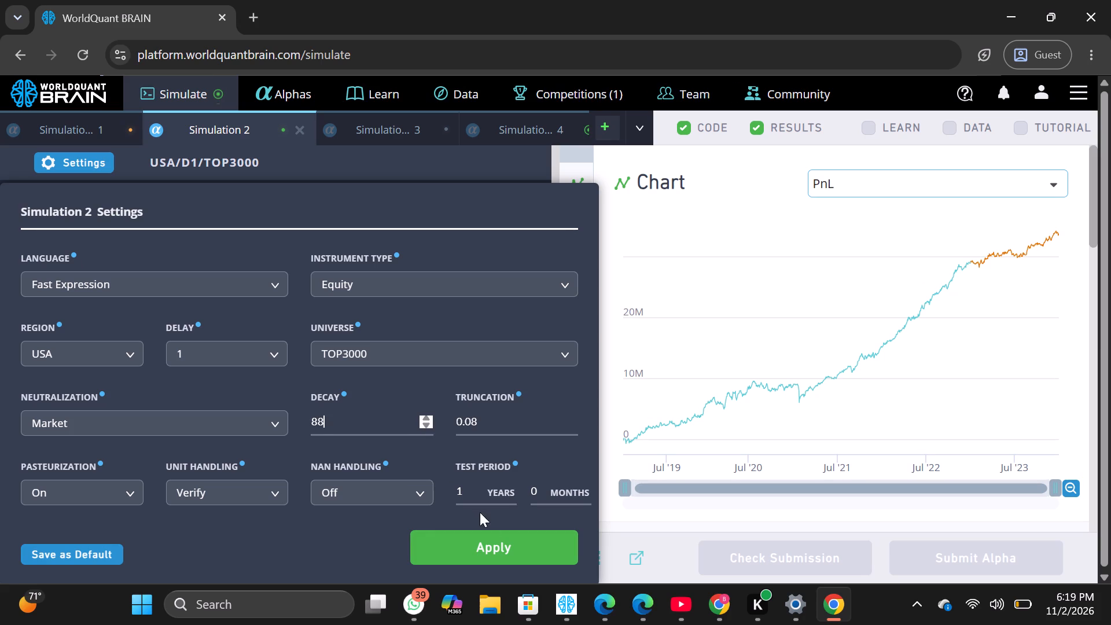
left_click(494, 548)
left_click(497, 553)
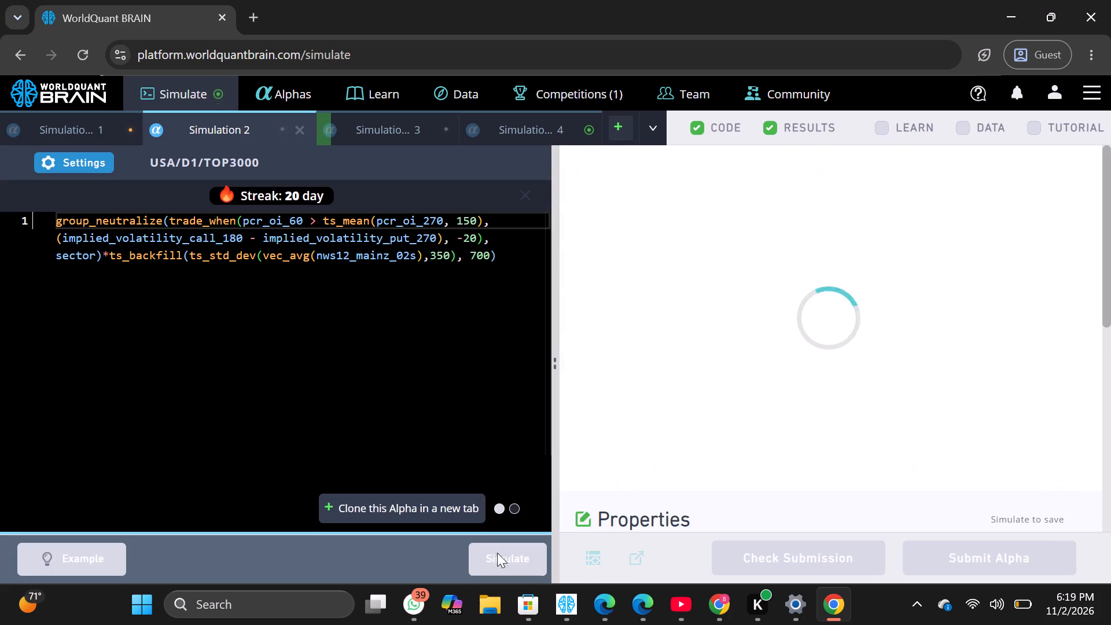
Open Simulation 4 to view its results.
left_click(506, 125)
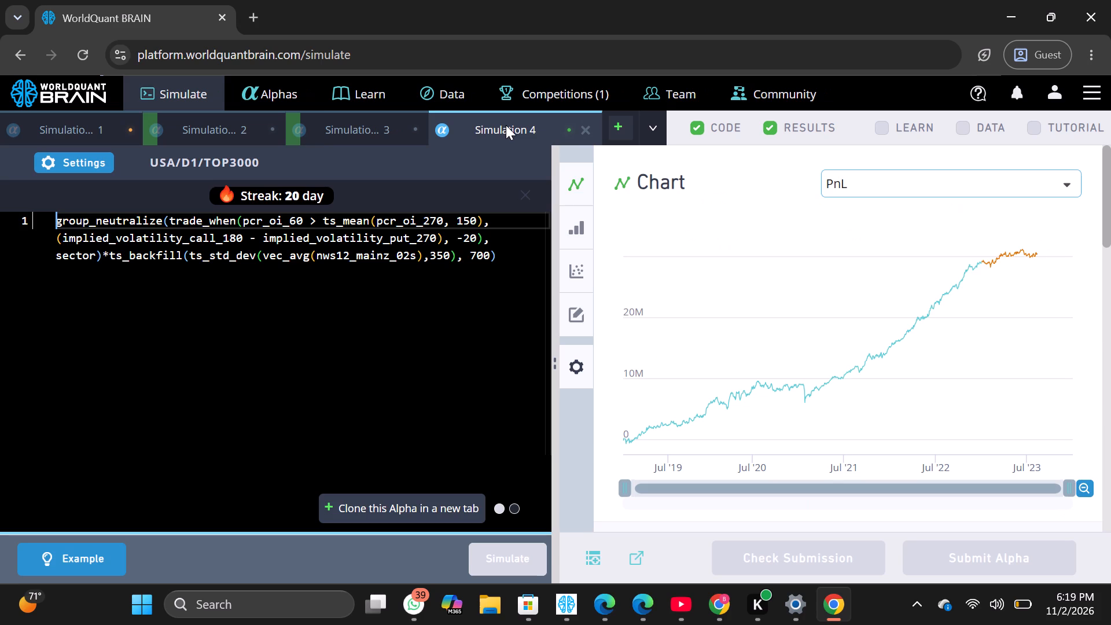
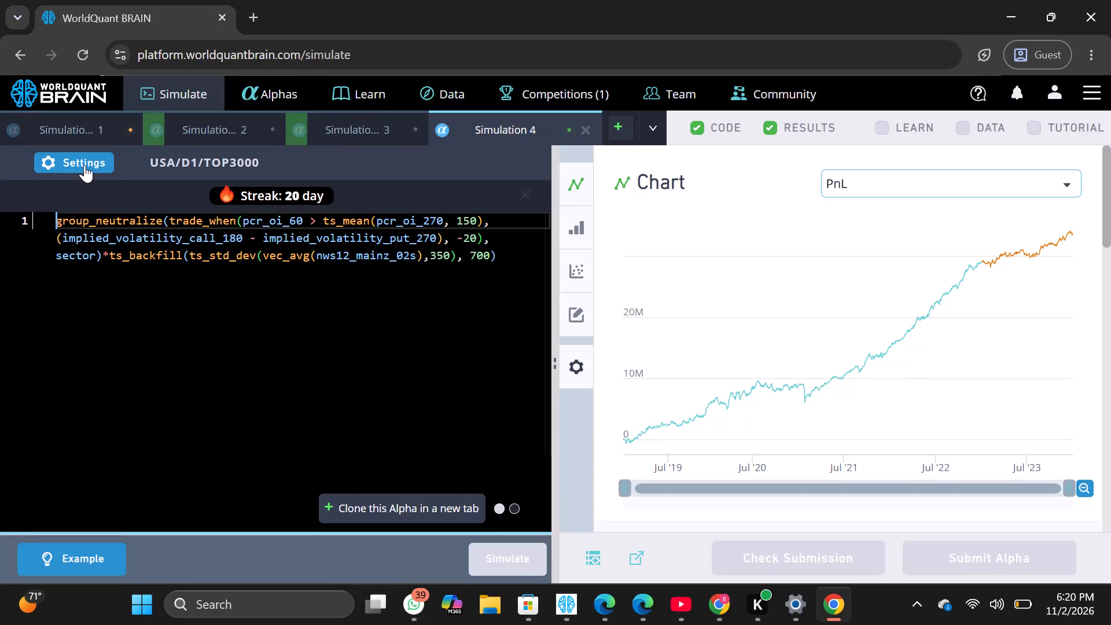
Set Simulation 4's decay to 91, apply the settings and simulate the alpha again.
left_click(84, 165)
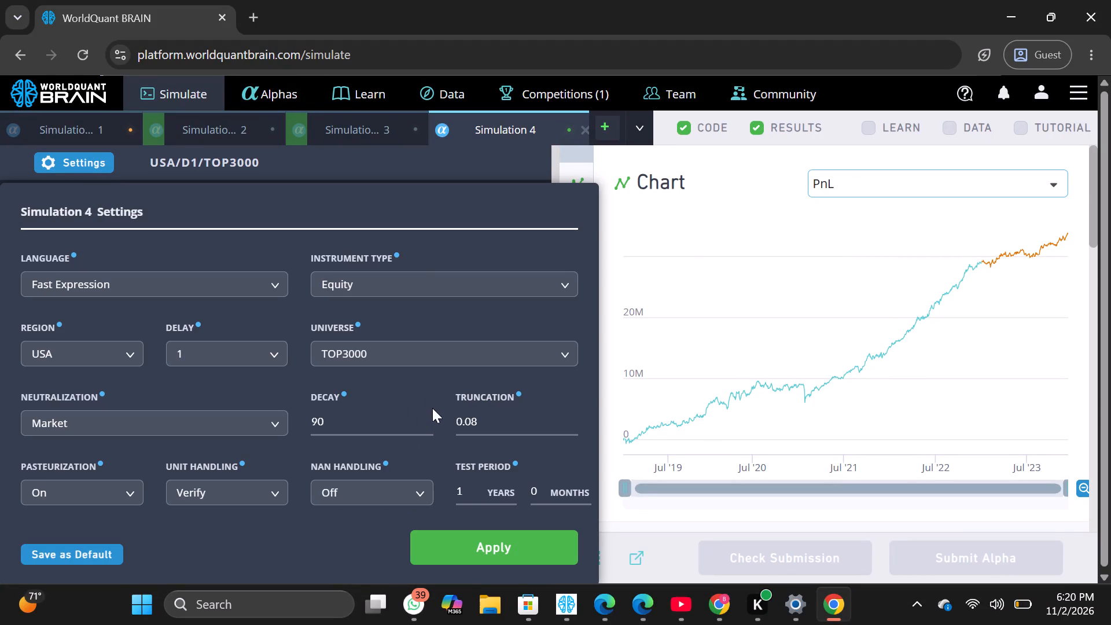
left_click(426, 416)
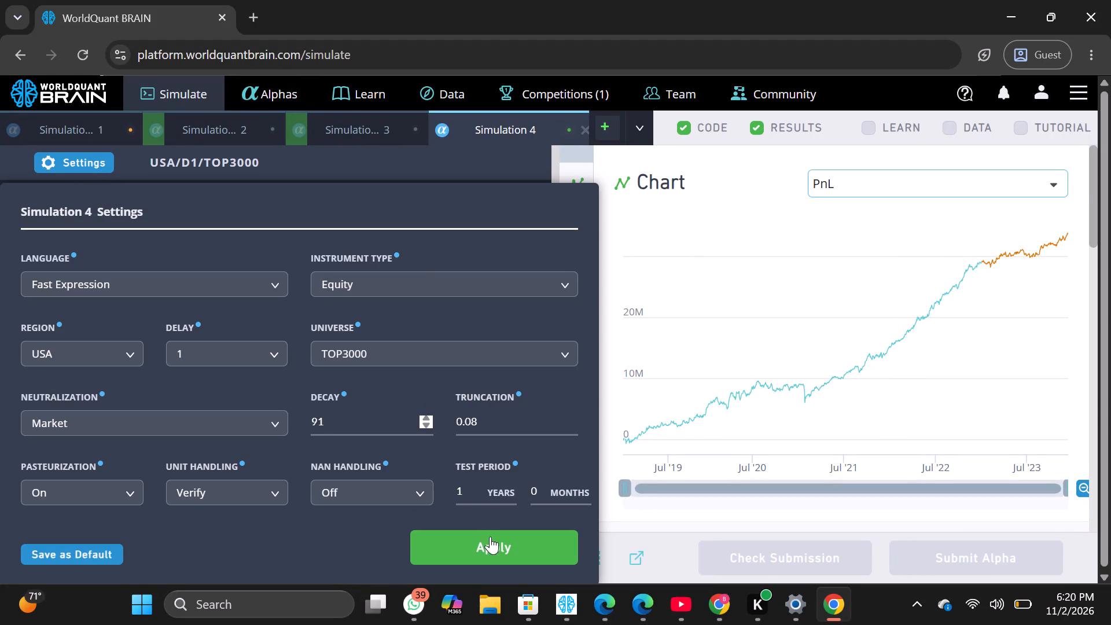
left_click(494, 546)
left_click(501, 552)
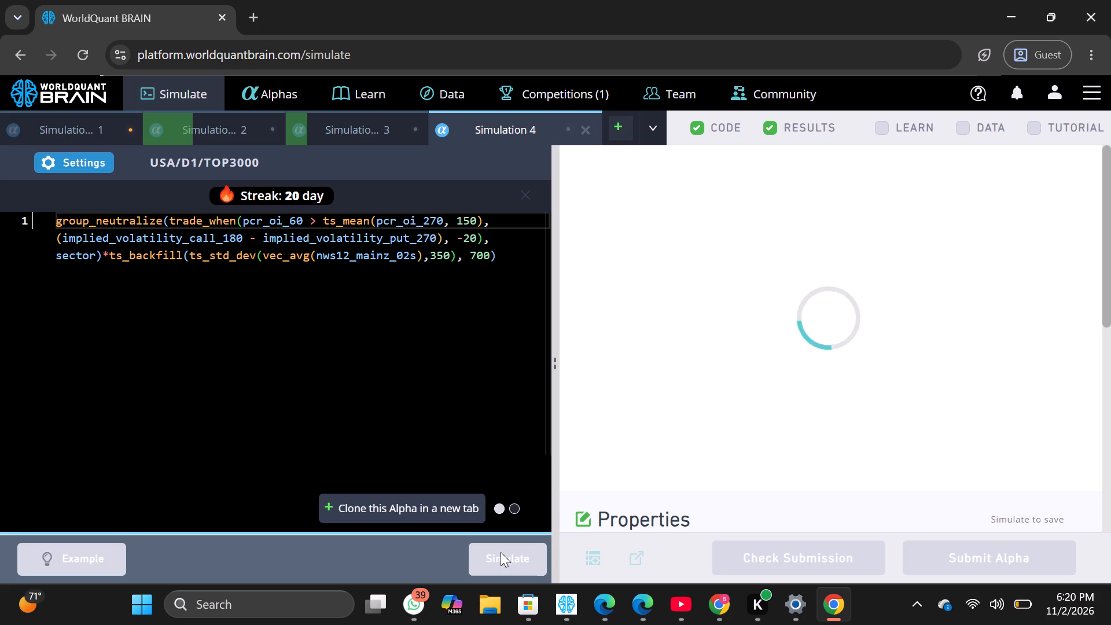
Switch to the Edge guest session, set Simulation 3's decay to 35, apply the settings and simulate the alpha again.
left_click(638, 594)
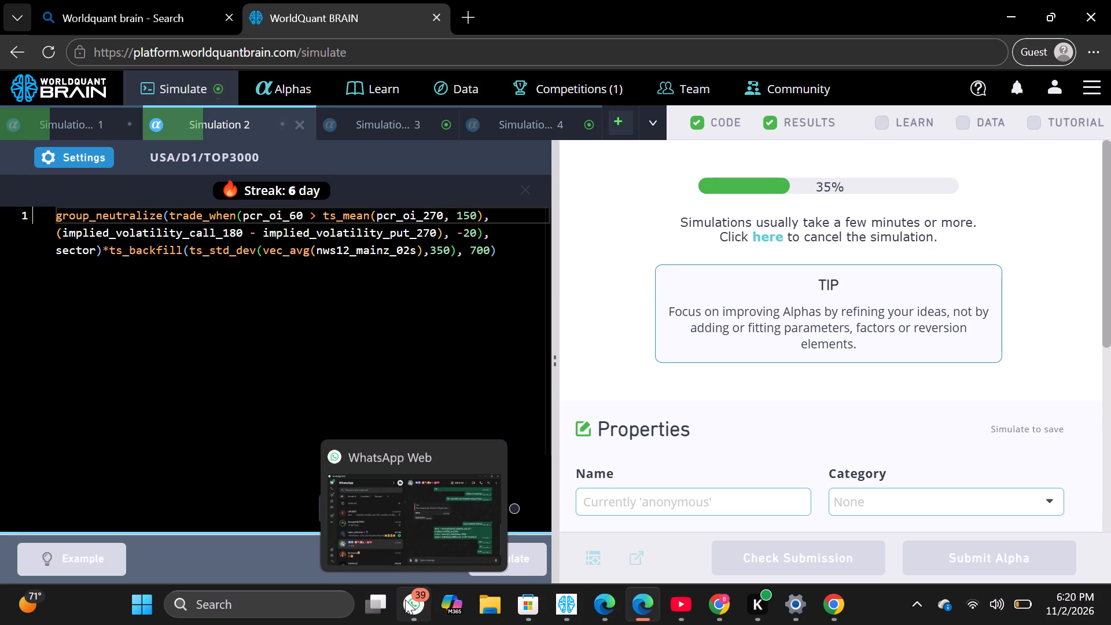
left_click(384, 117)
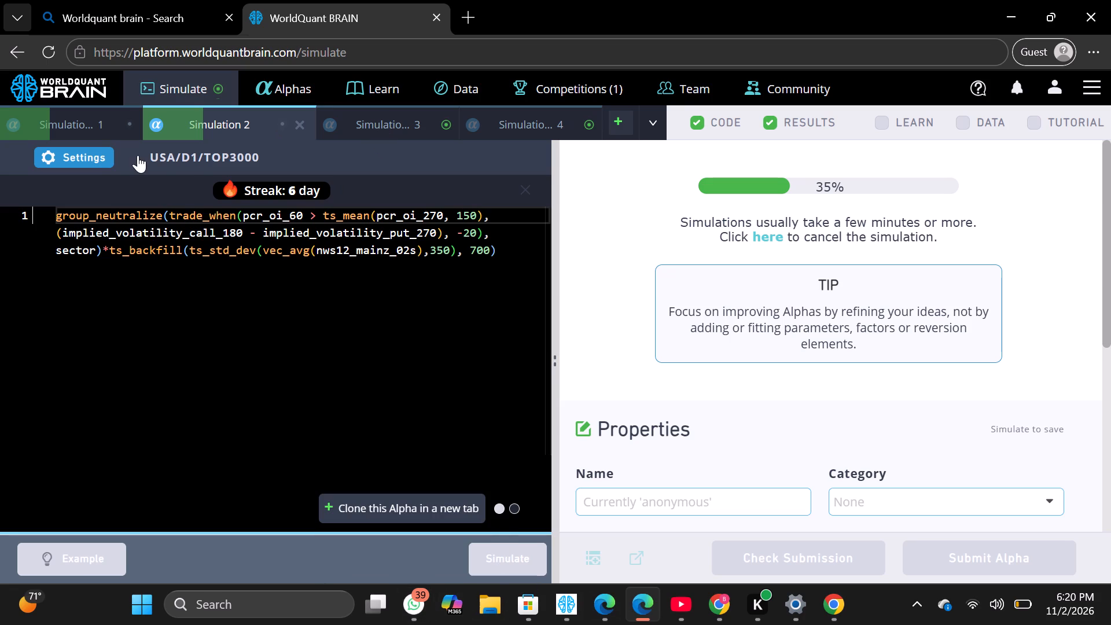
left_click(106, 162)
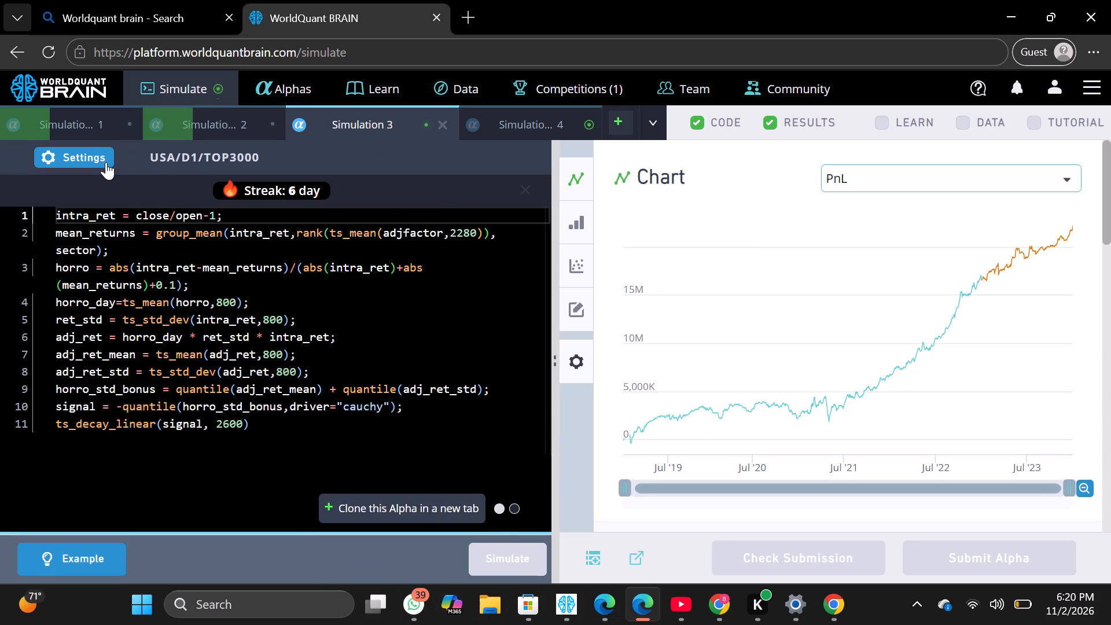
left_click(423, 414)
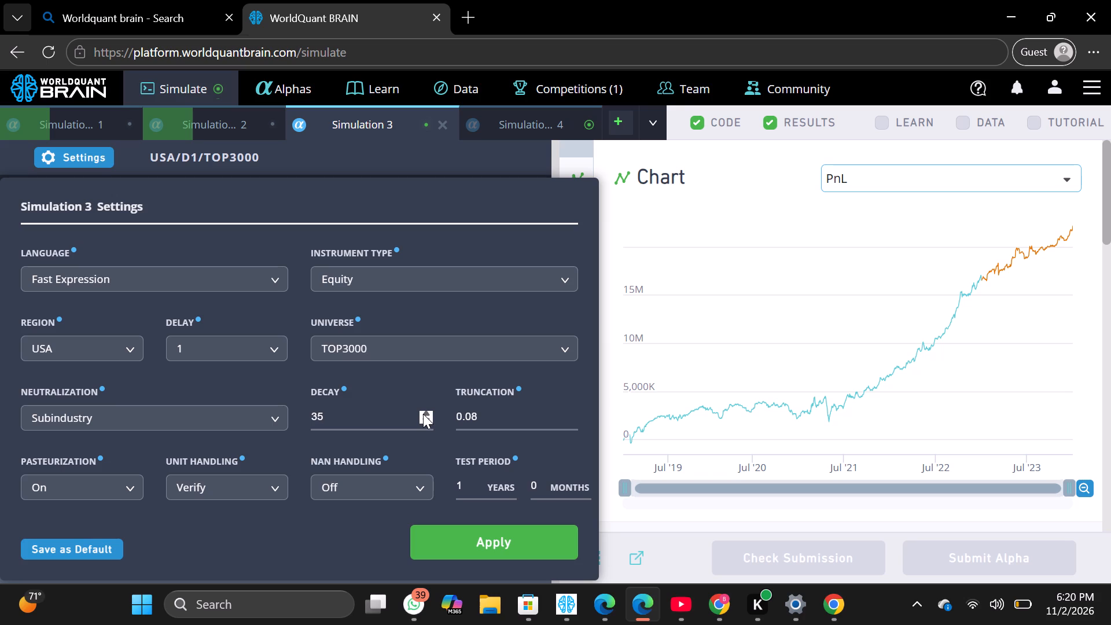
left_click(499, 542)
left_click(510, 554)
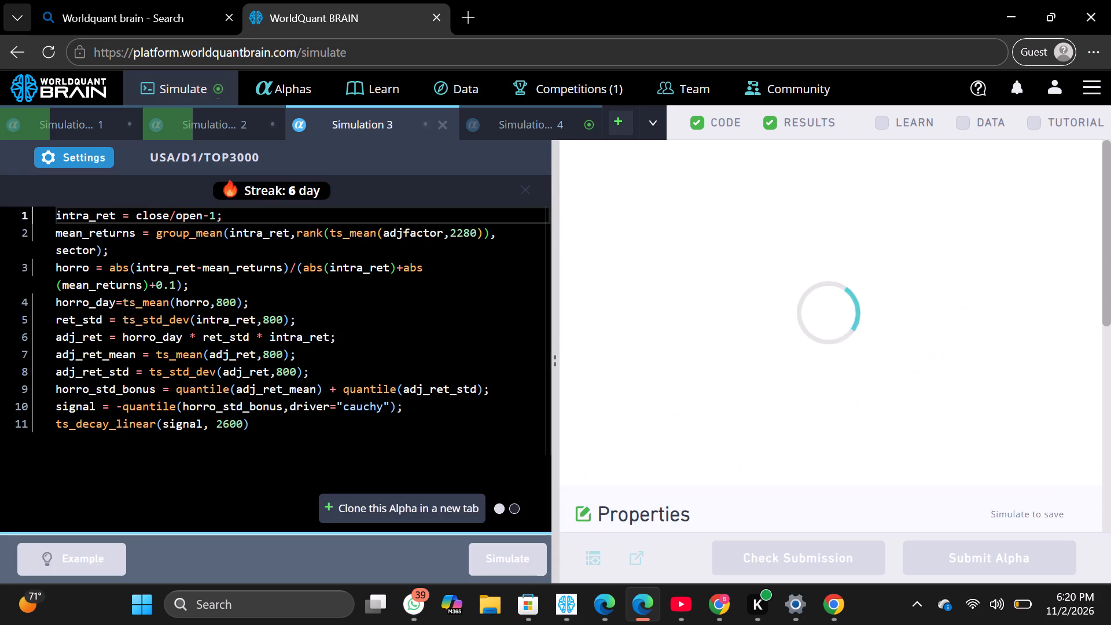
Raise Simulation 4's decay by one in the Edge session and apply the settings.
left_click(503, 117)
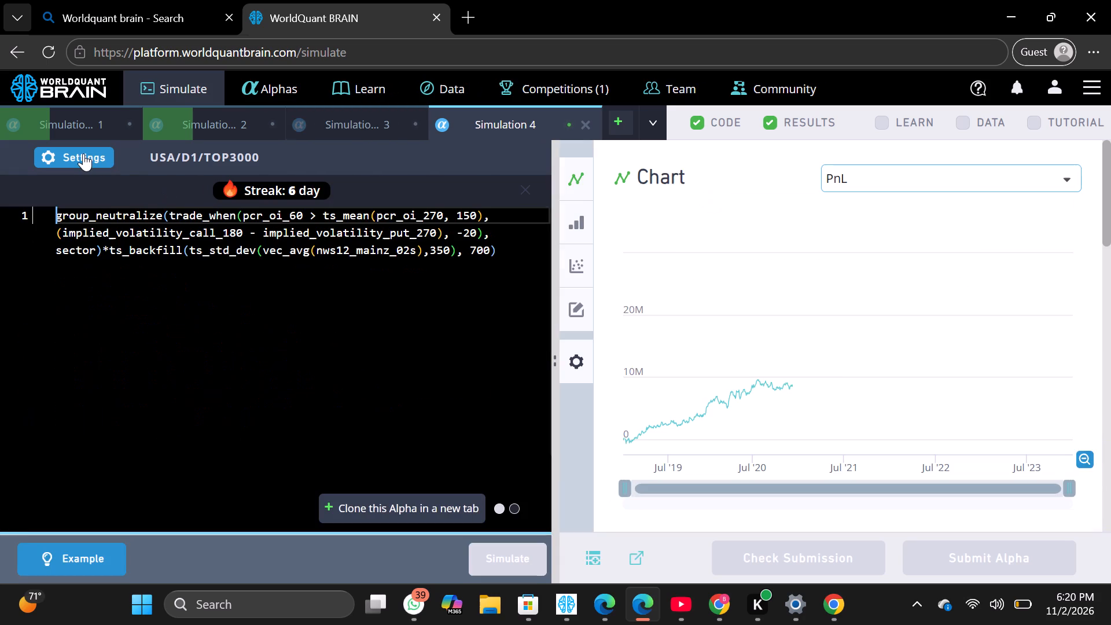
left_click(83, 153)
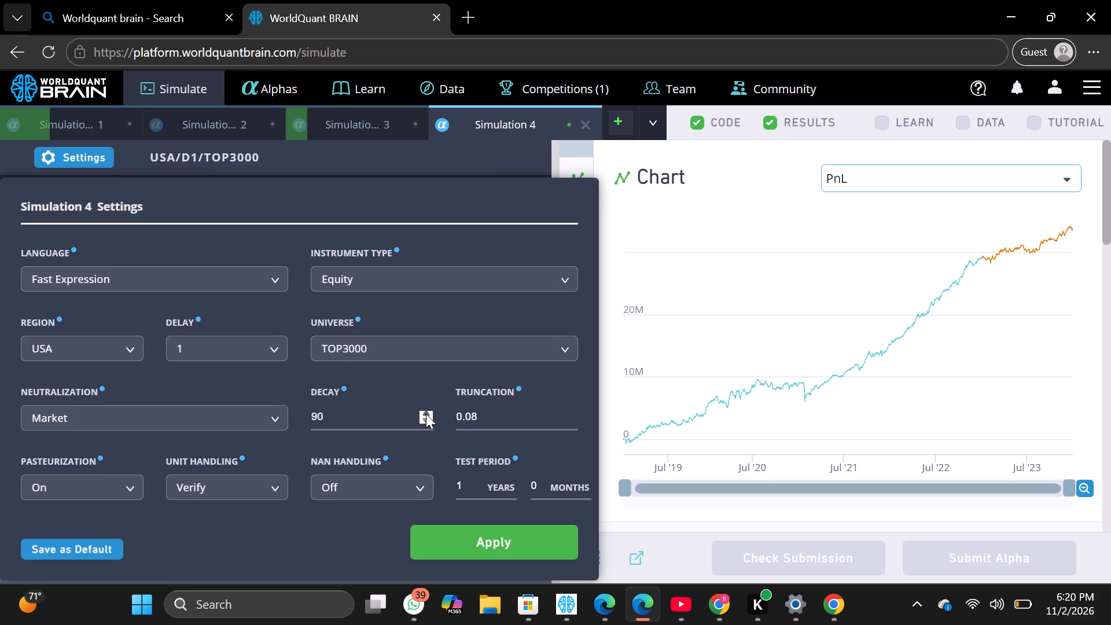
left_click(426, 414)
left_click(506, 537)
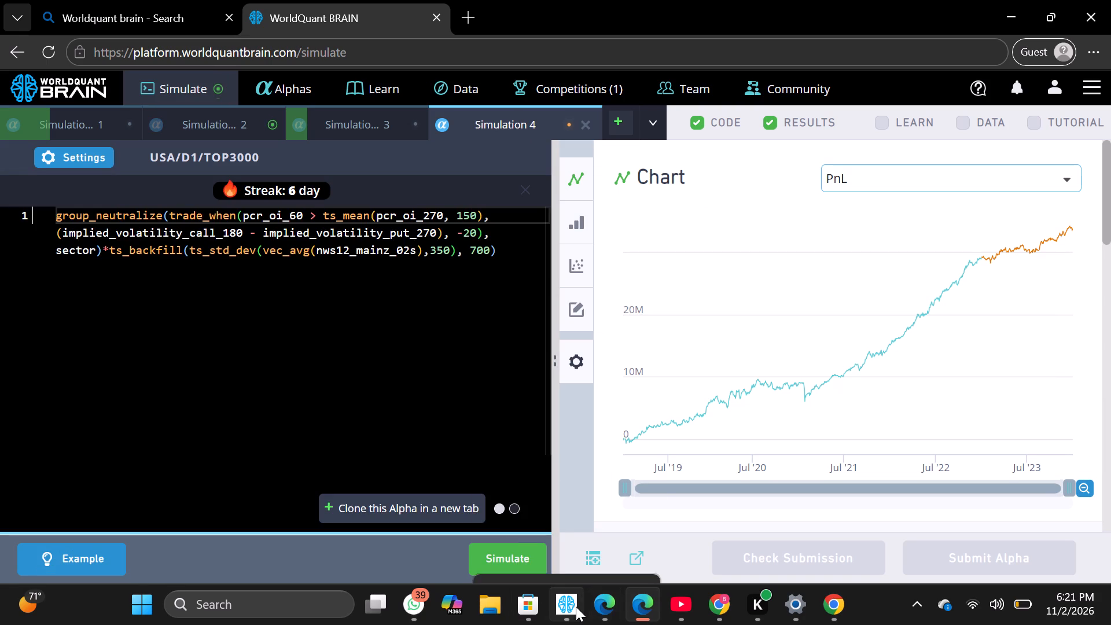
Return to the Chrome guest session, set Simulation 1's decay to 96, apply the settings and simulate the alpha again.
left_click(637, 616)
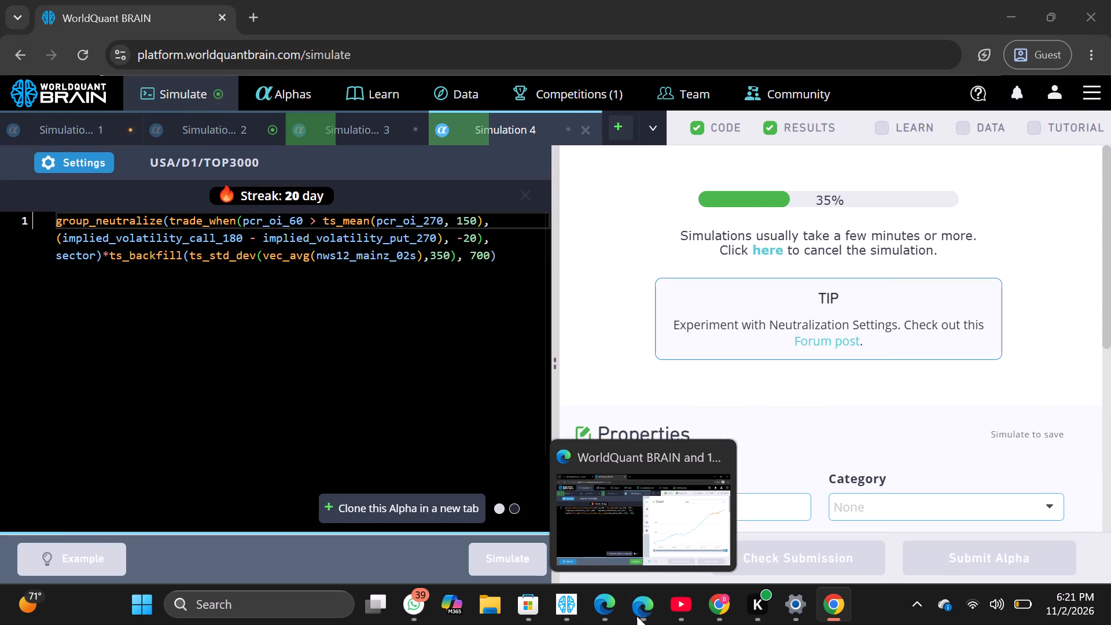
left_click(111, 130)
left_click(106, 155)
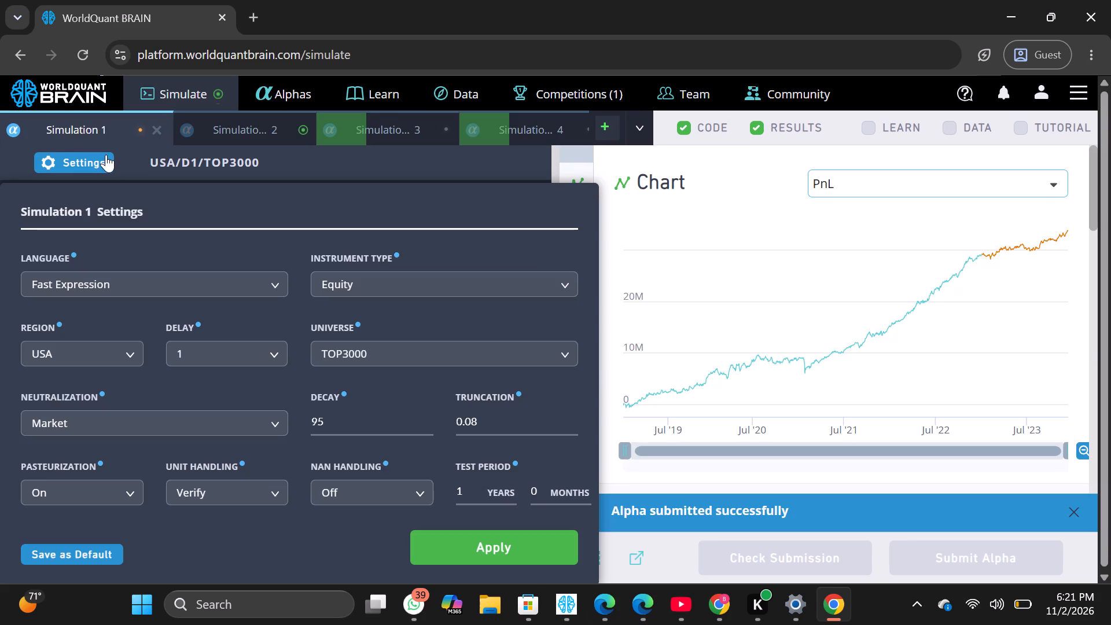
left_click(422, 414)
left_click(422, 415)
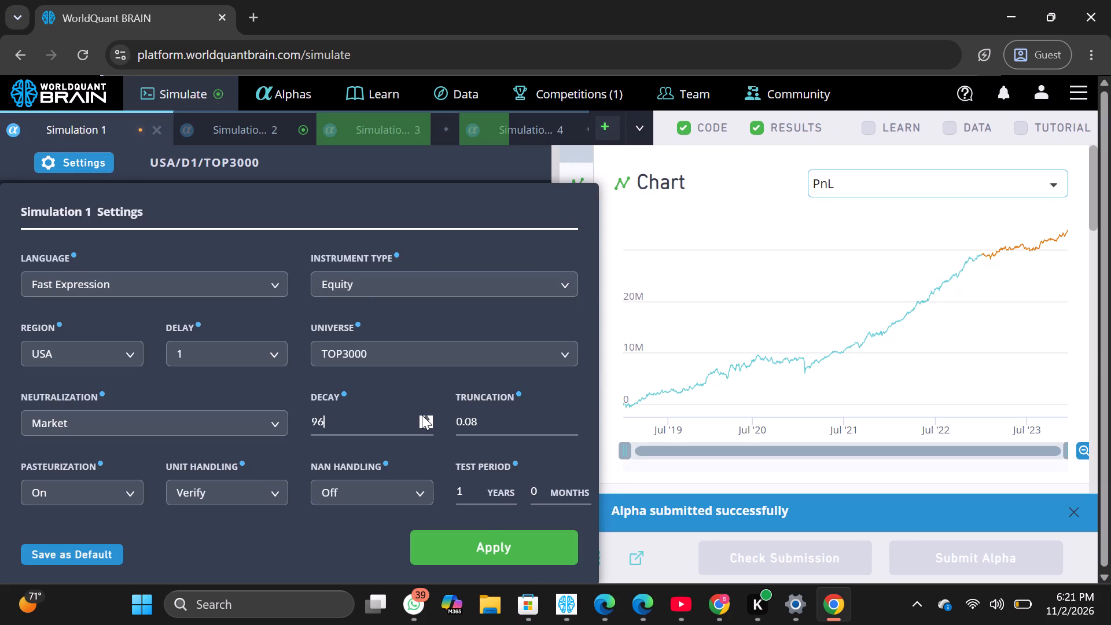
left_click(486, 531)
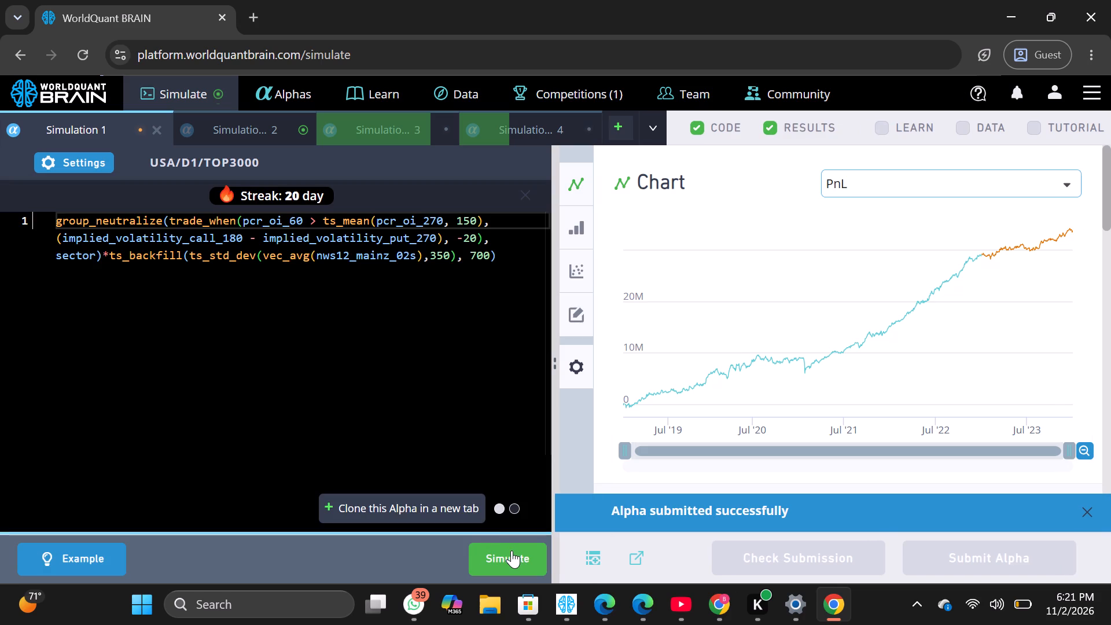
left_click(512, 550)
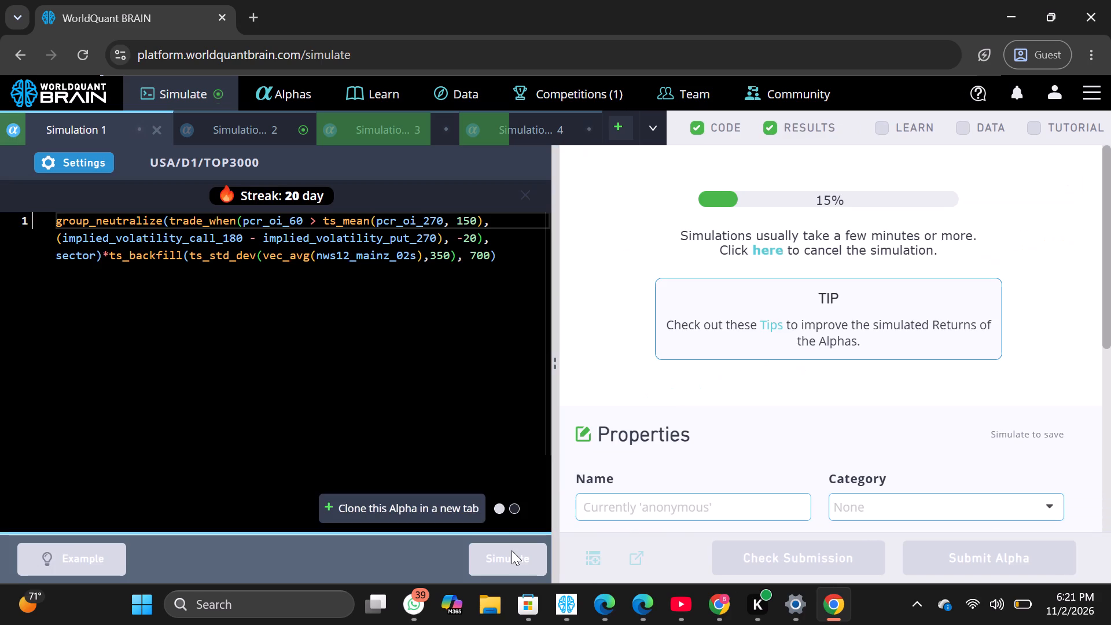
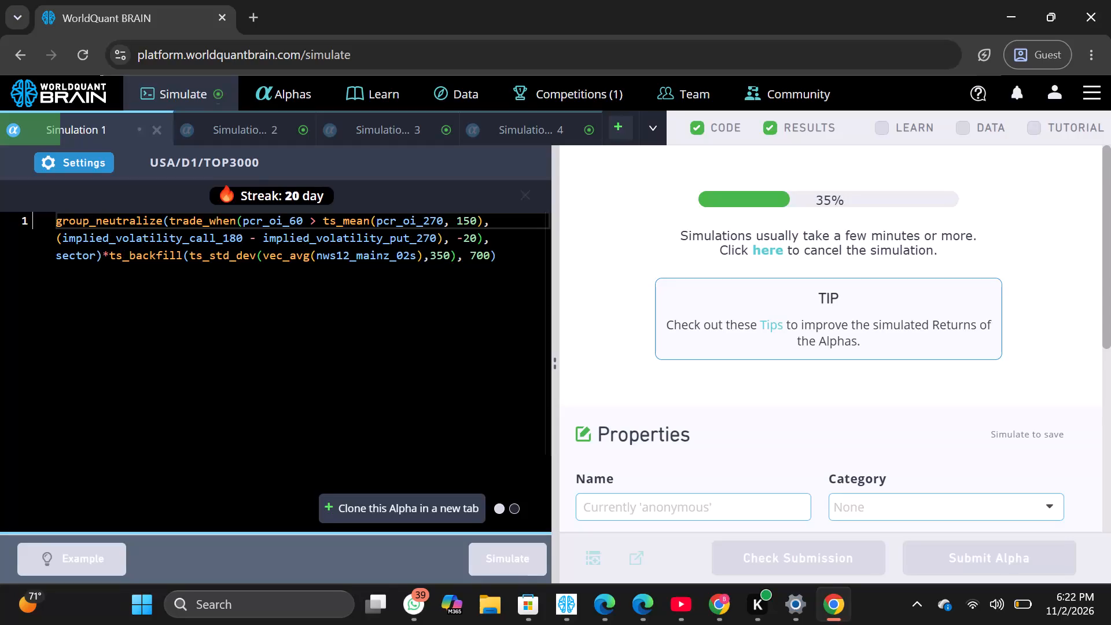
Set Simulation 2's decay to 87, apply the settings and simulate the alpha again.
left_click(222, 131)
left_click(101, 169)
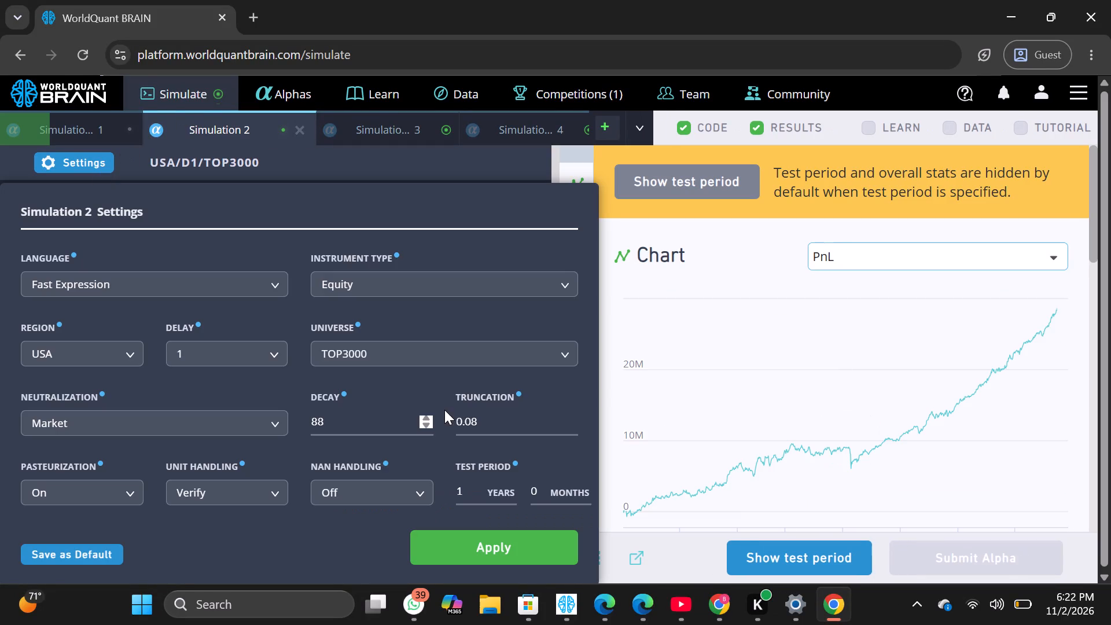
left_click(421, 425)
left_click(483, 545)
left_click(483, 545)
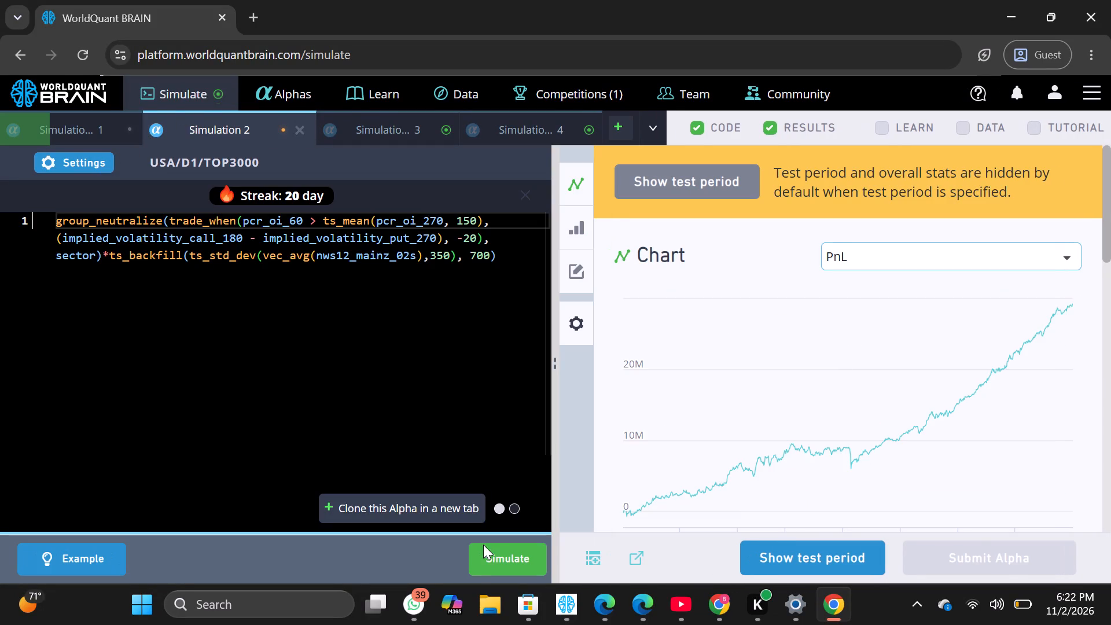
Set Simulation 3's decay to 90, apply the settings and simulate the alpha again.
left_click(351, 115)
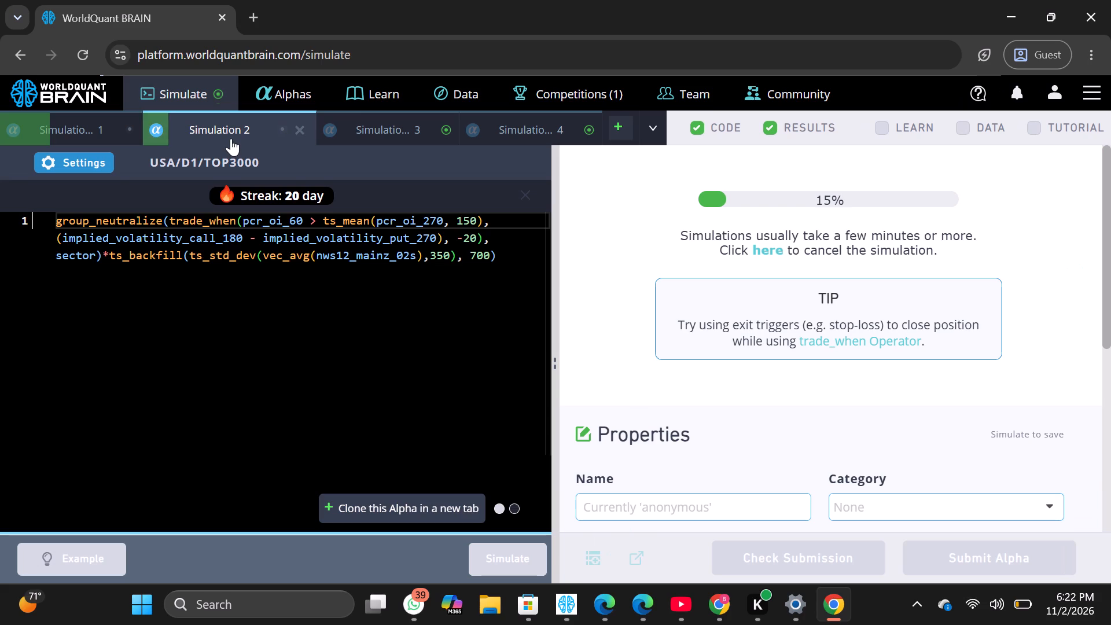
left_click(102, 162)
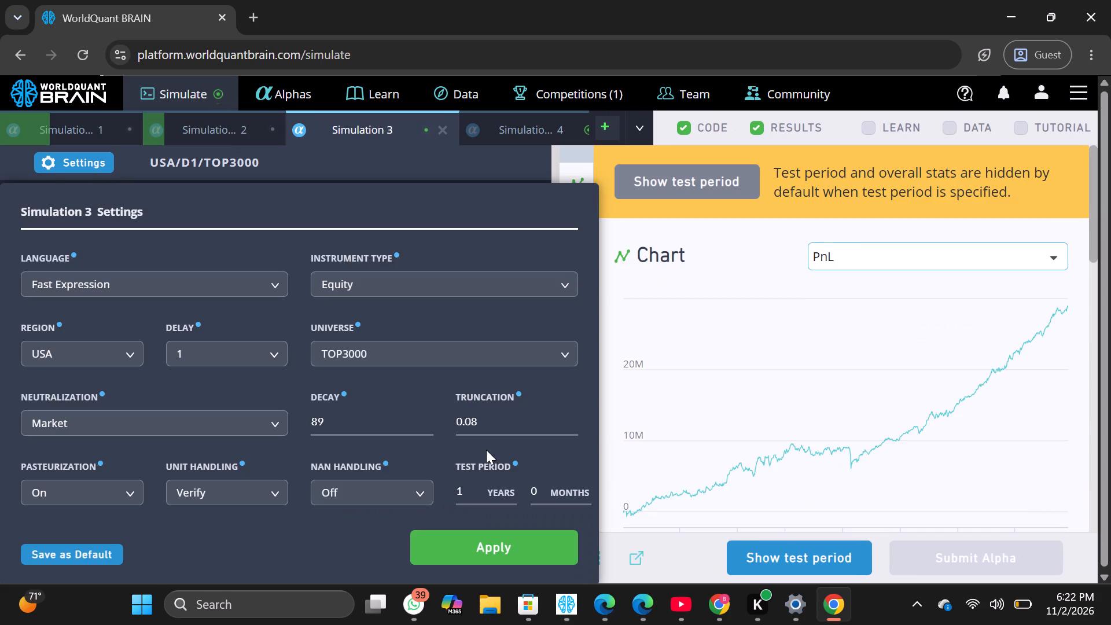
left_click(431, 421)
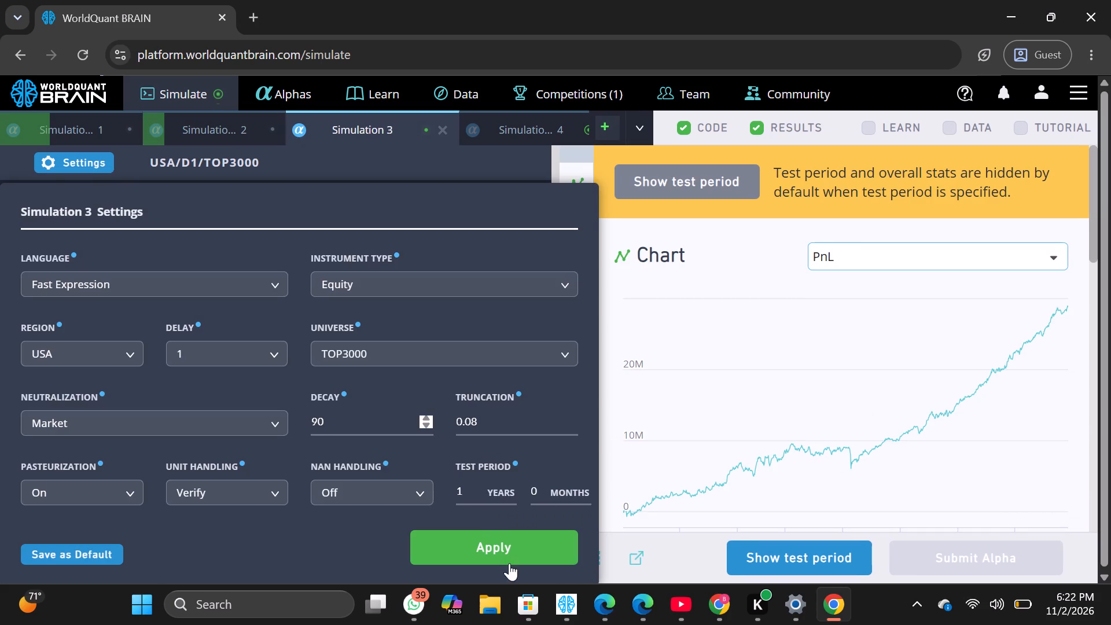
left_click(508, 560)
left_click(517, 561)
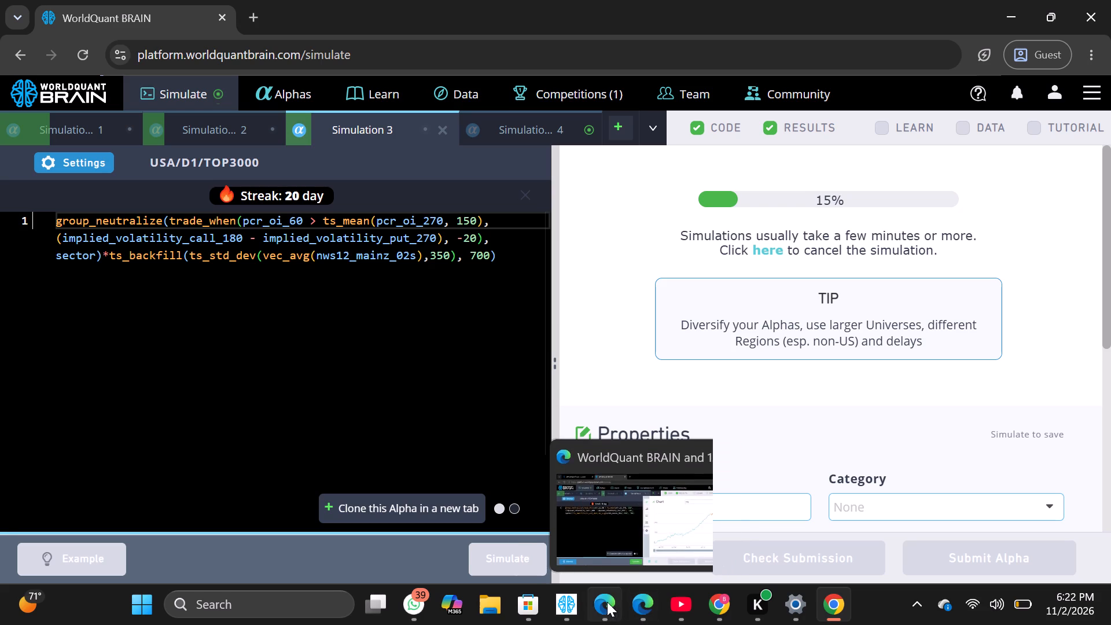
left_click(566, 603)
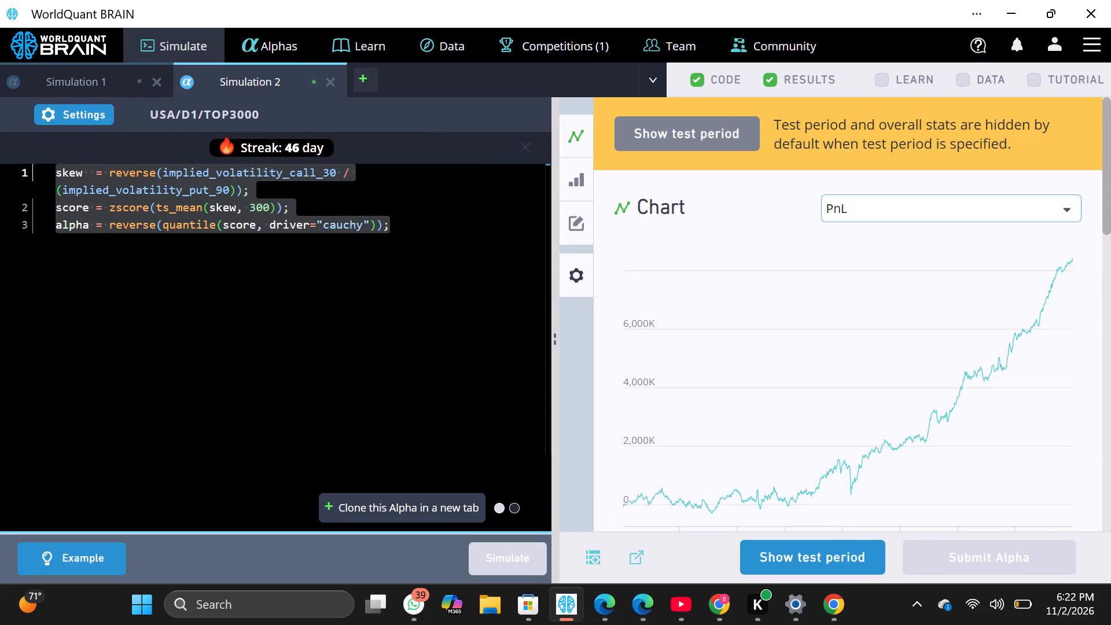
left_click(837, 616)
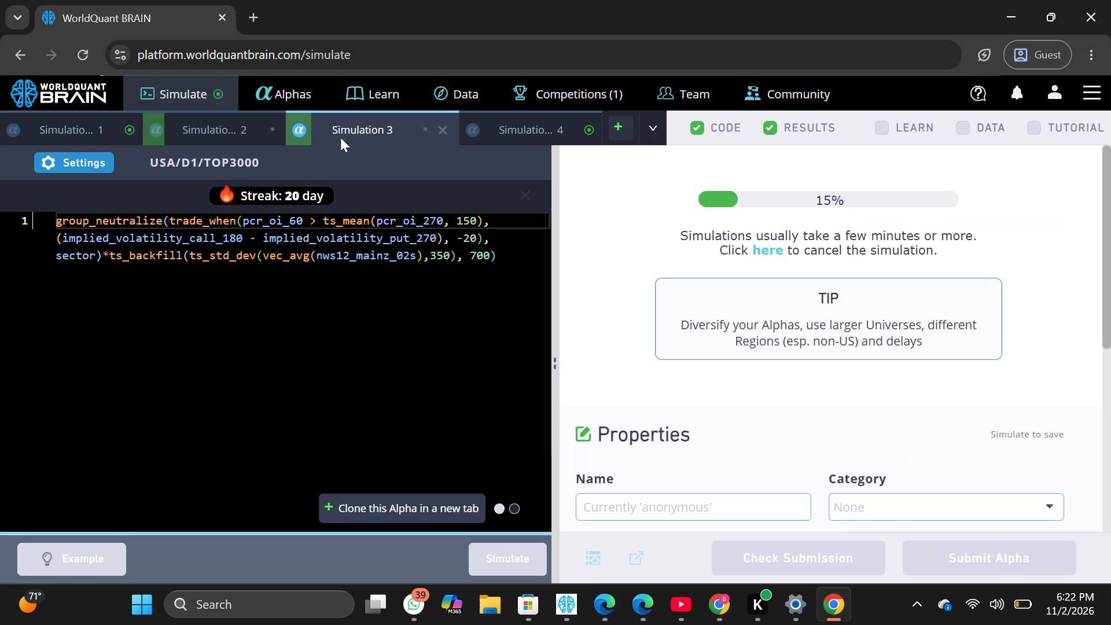
Set Simulation 4's decay to 92 in the Chrome guest session, apply the settings and simulate the alpha again.
left_click(490, 132)
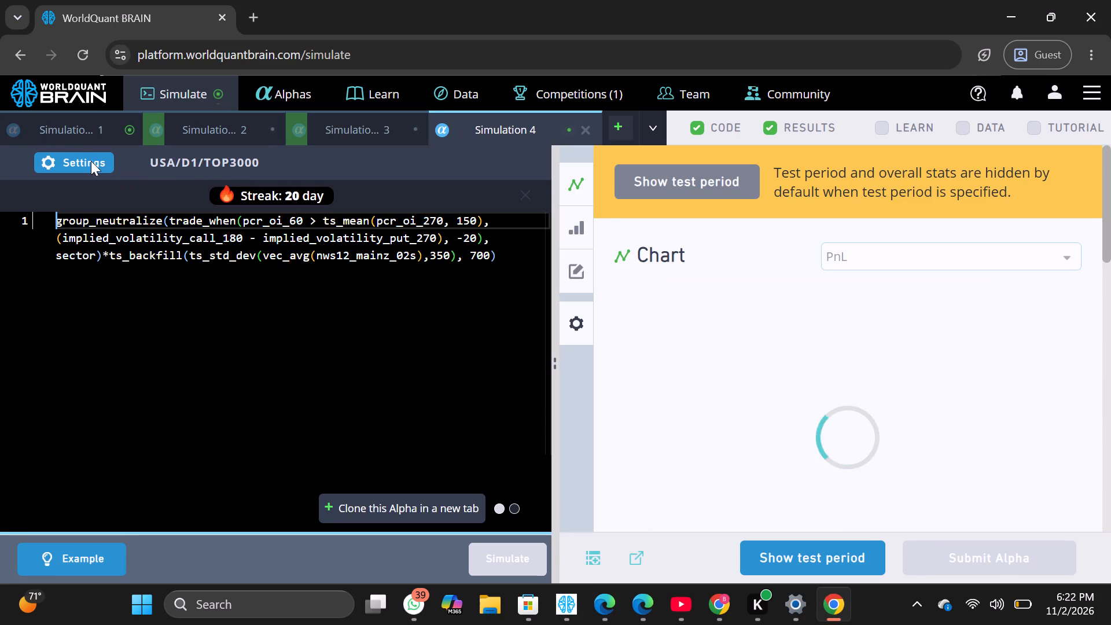
left_click(91, 161)
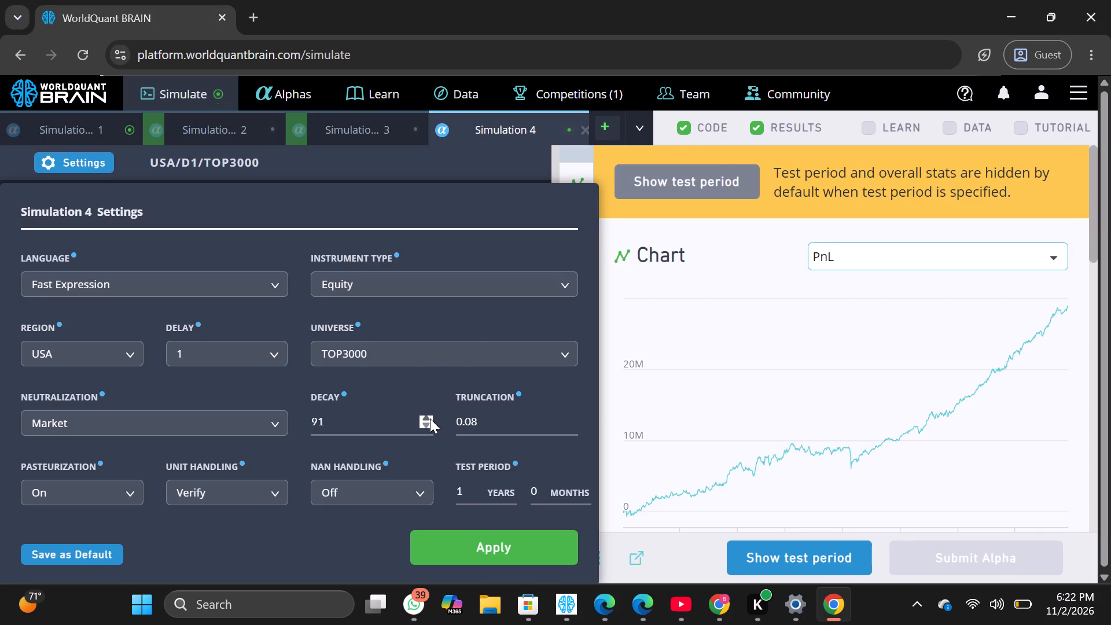
left_click(429, 420)
left_click(470, 540)
left_click(489, 549)
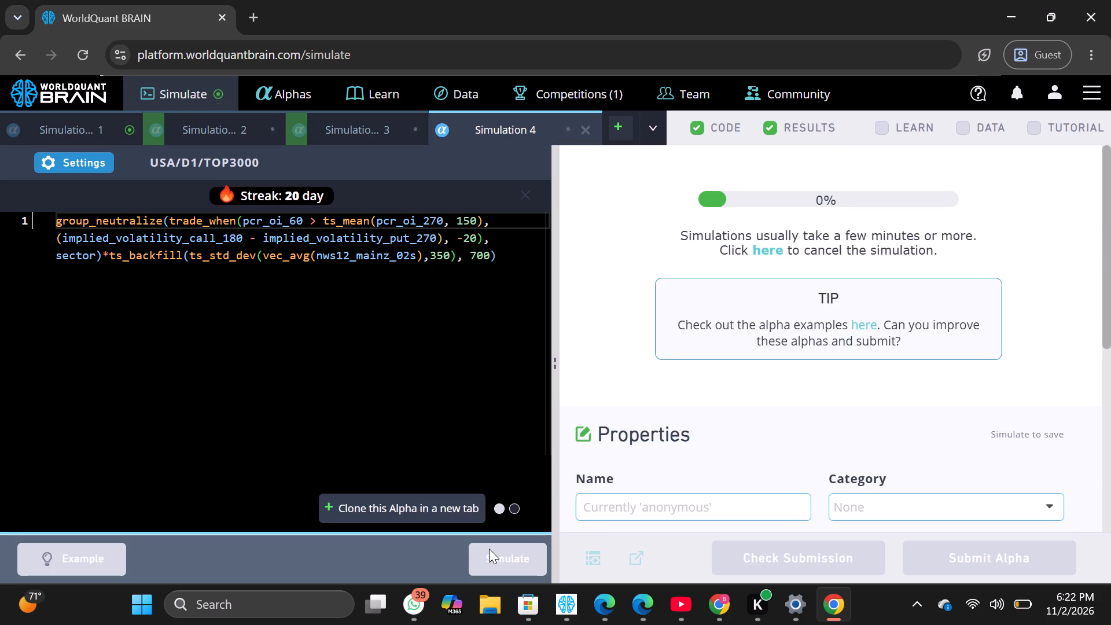
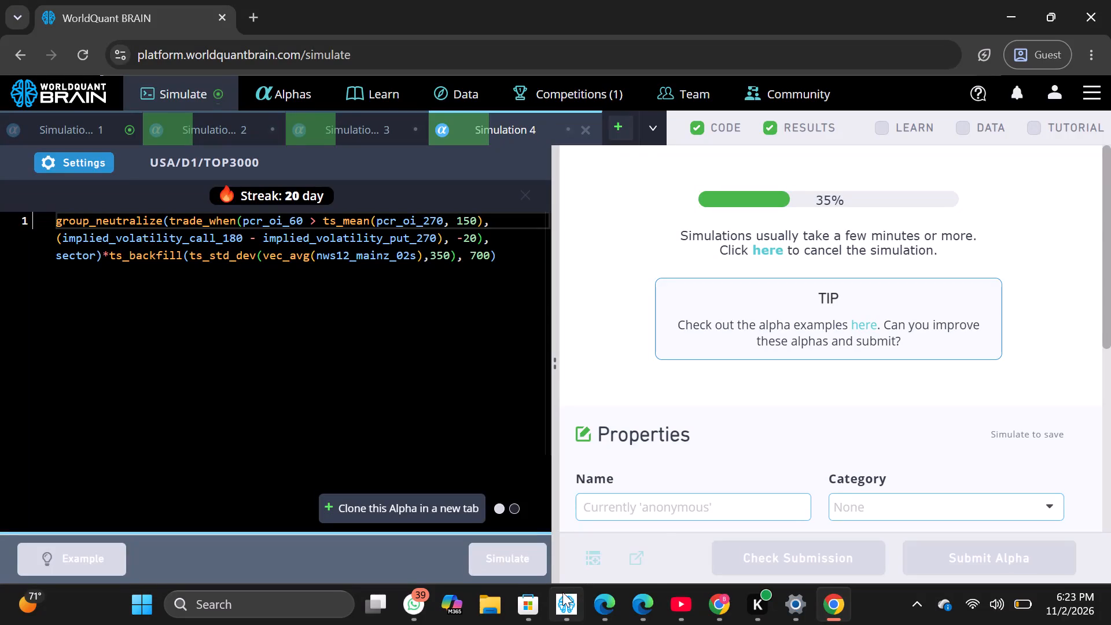
Switch to the Edge guest session and simulate the alpha in Simulation 4.
left_click(630, 606)
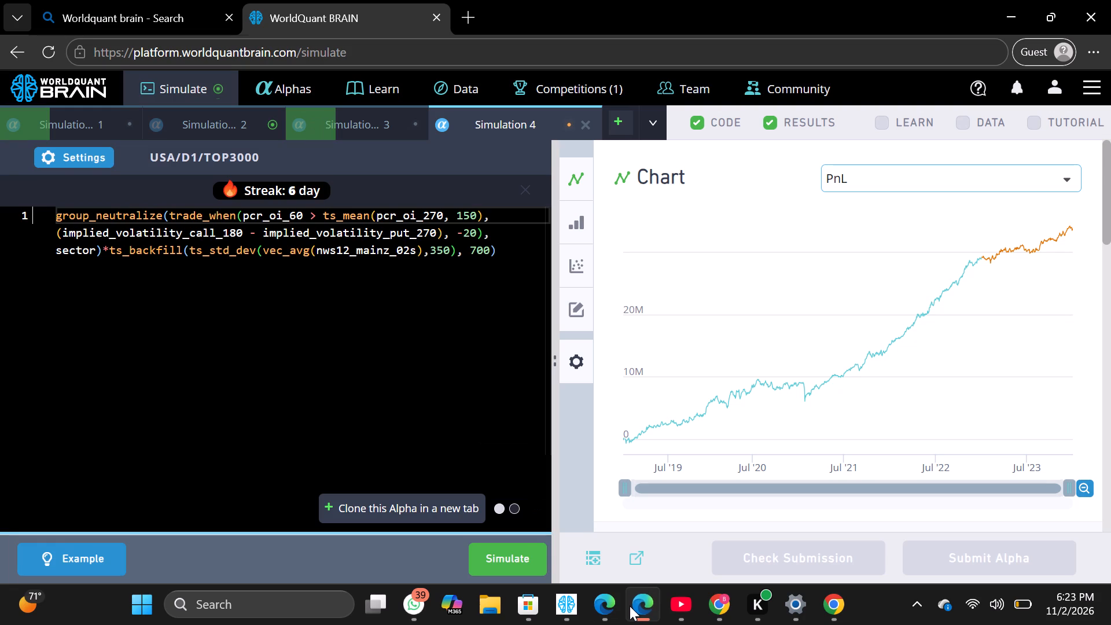
left_click(491, 560)
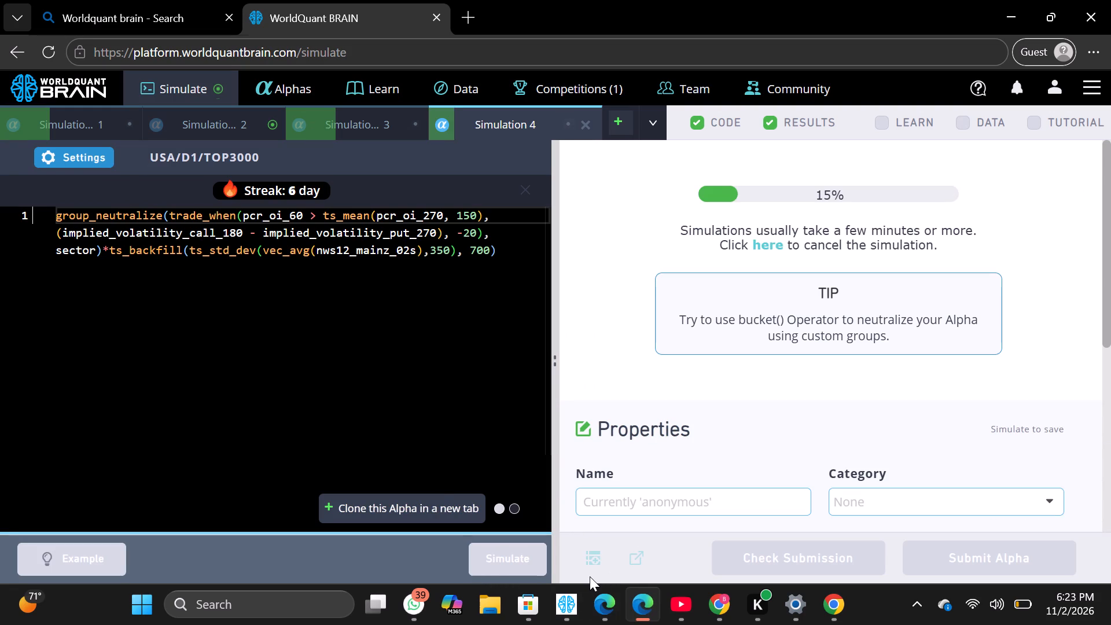
left_click(634, 606)
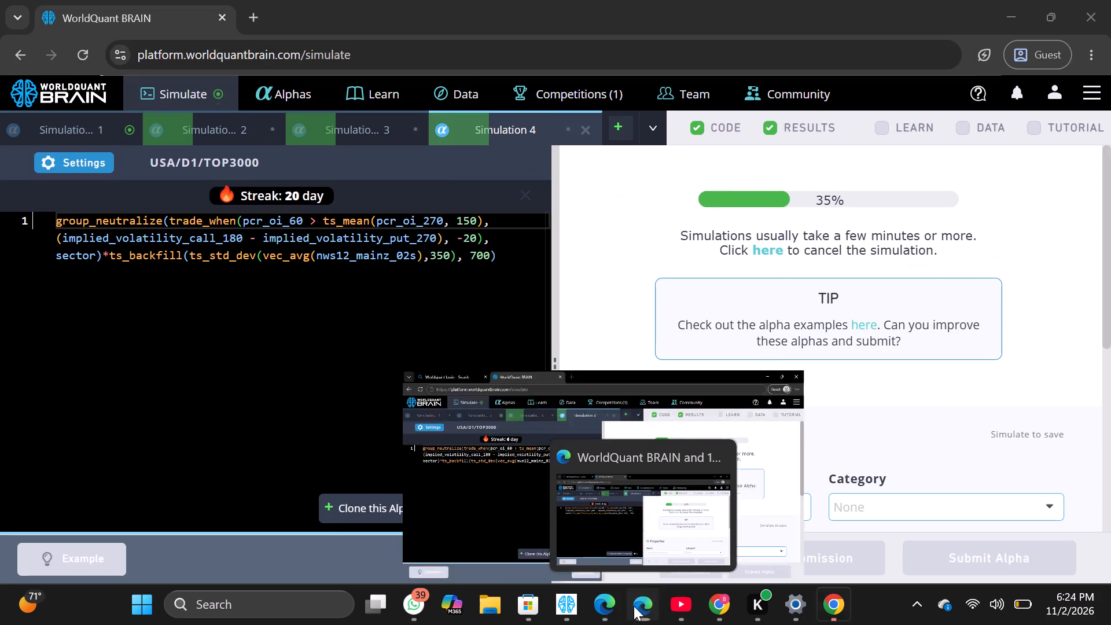
In the Edge guest session, set Simulation 1's decay to 36, apply the settings and simulate the alpha again.
left_click(634, 606)
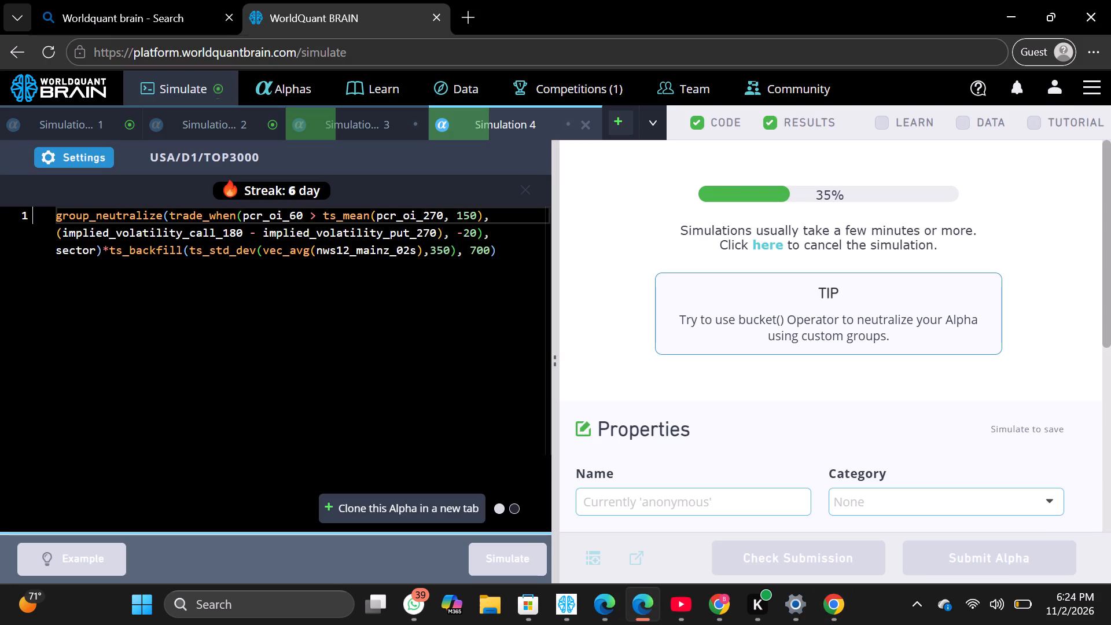
left_click(49, 126)
left_click(66, 149)
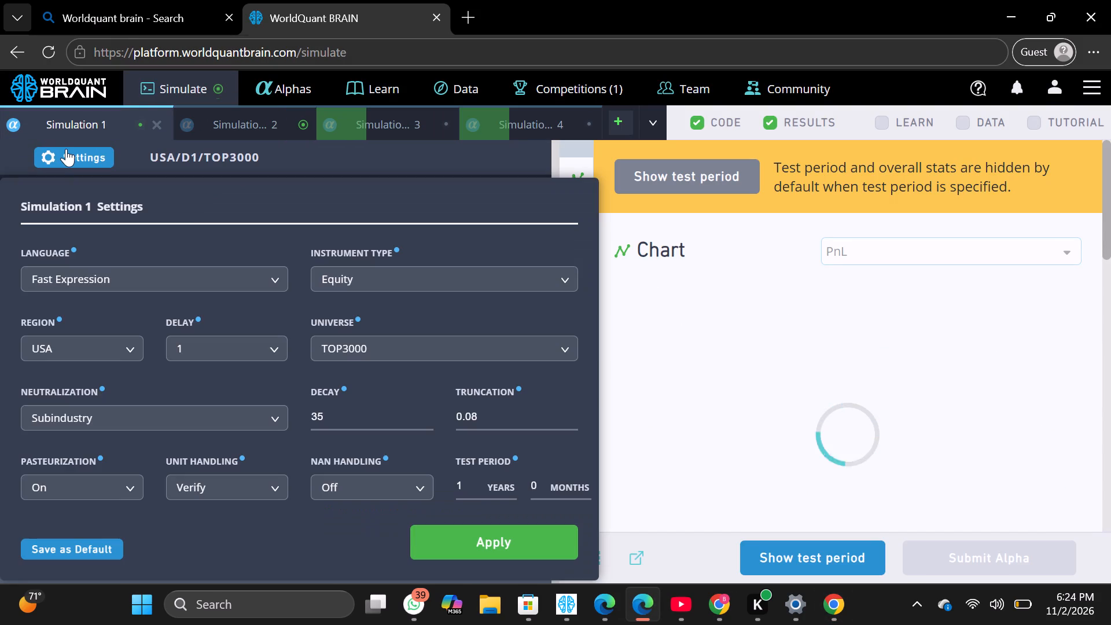
left_click(423, 411)
left_click(512, 543)
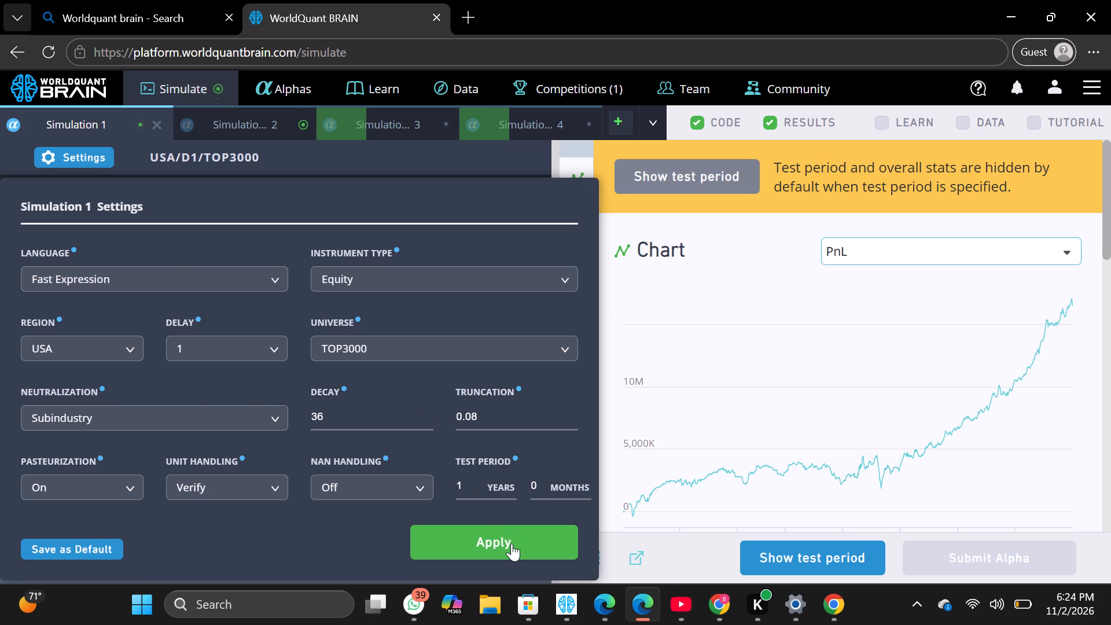
left_click(521, 563)
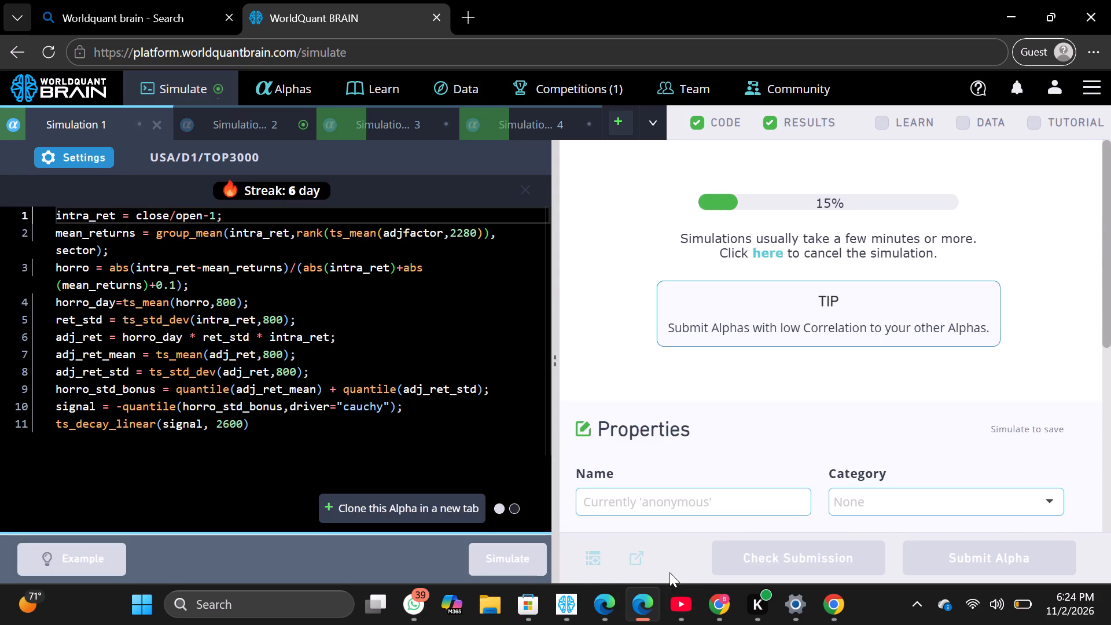
Switch to the Chrome guest session, set Simulation 1's decay to 97, apply the settings and simulate the alpha again.
left_click(832, 600)
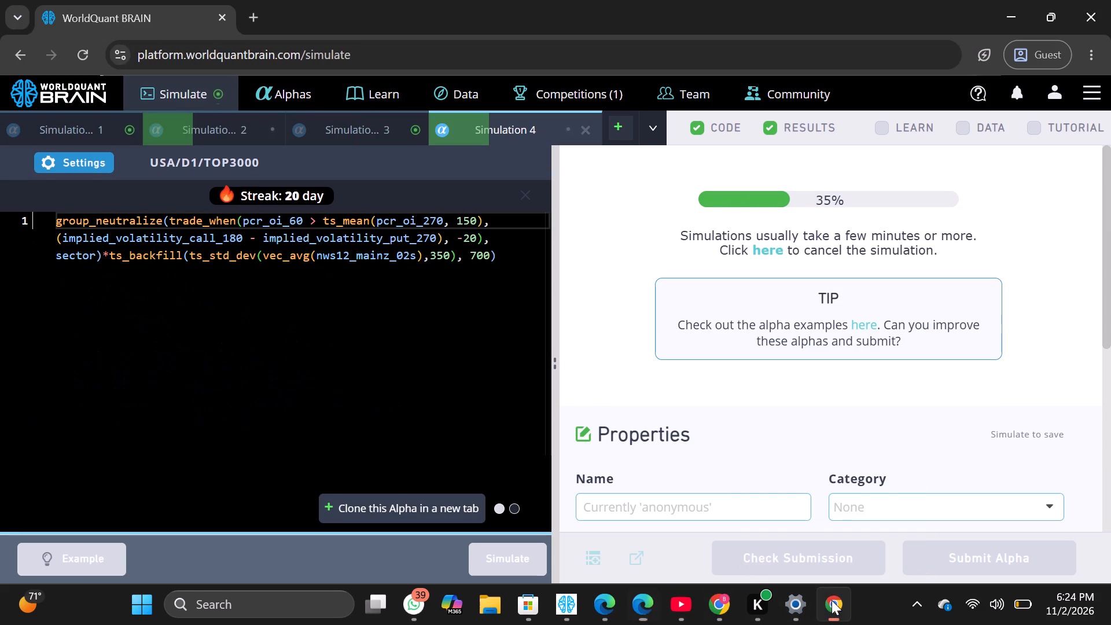
left_click(73, 135)
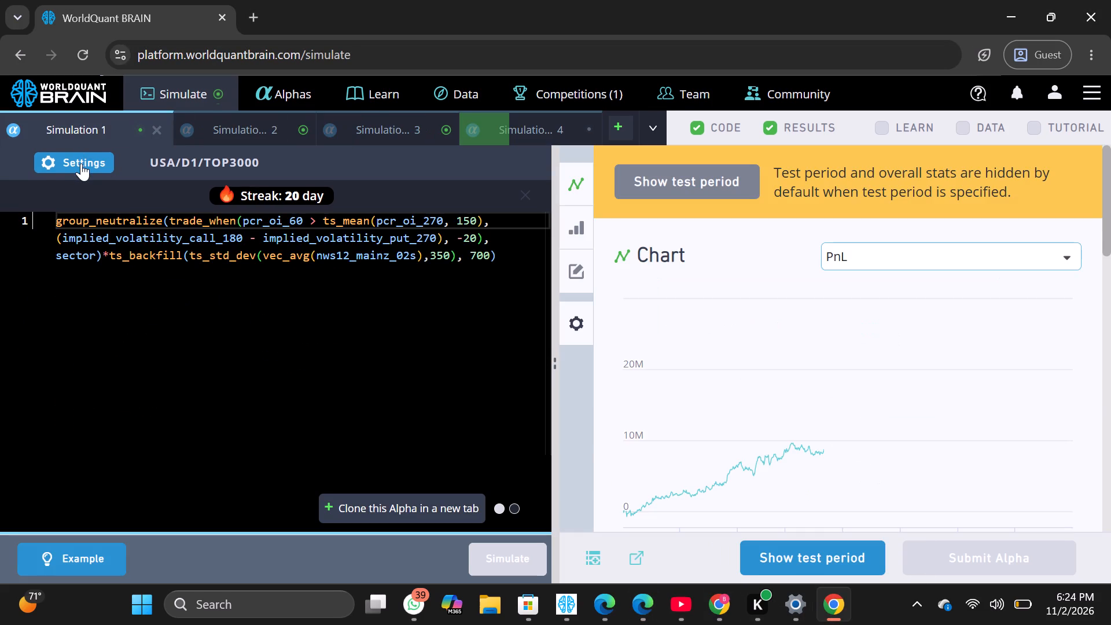
left_click(81, 163)
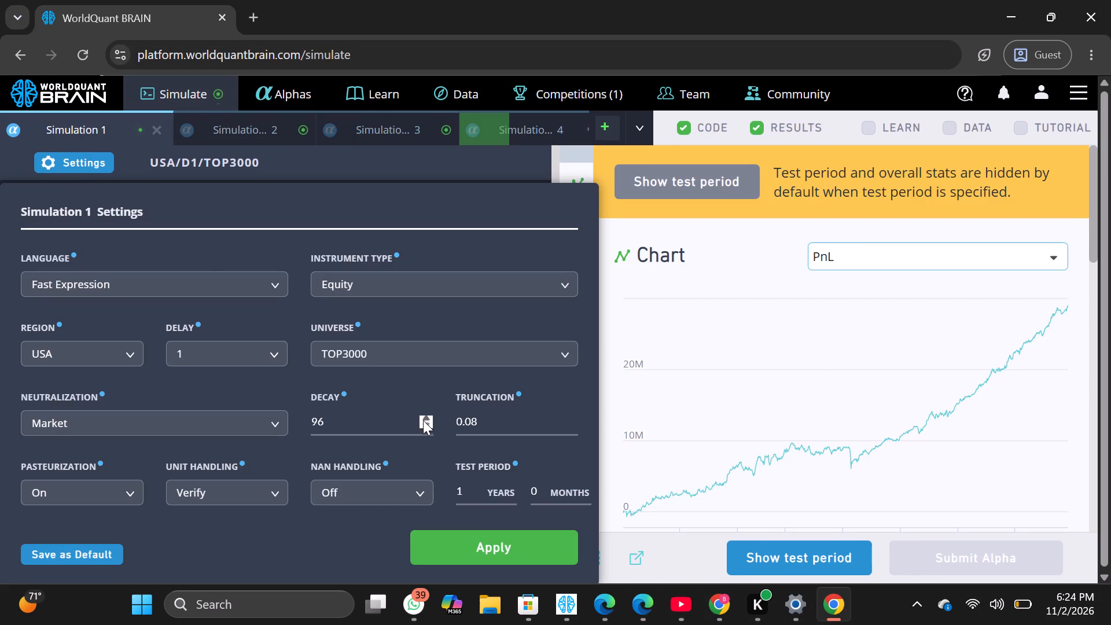
left_click(423, 417)
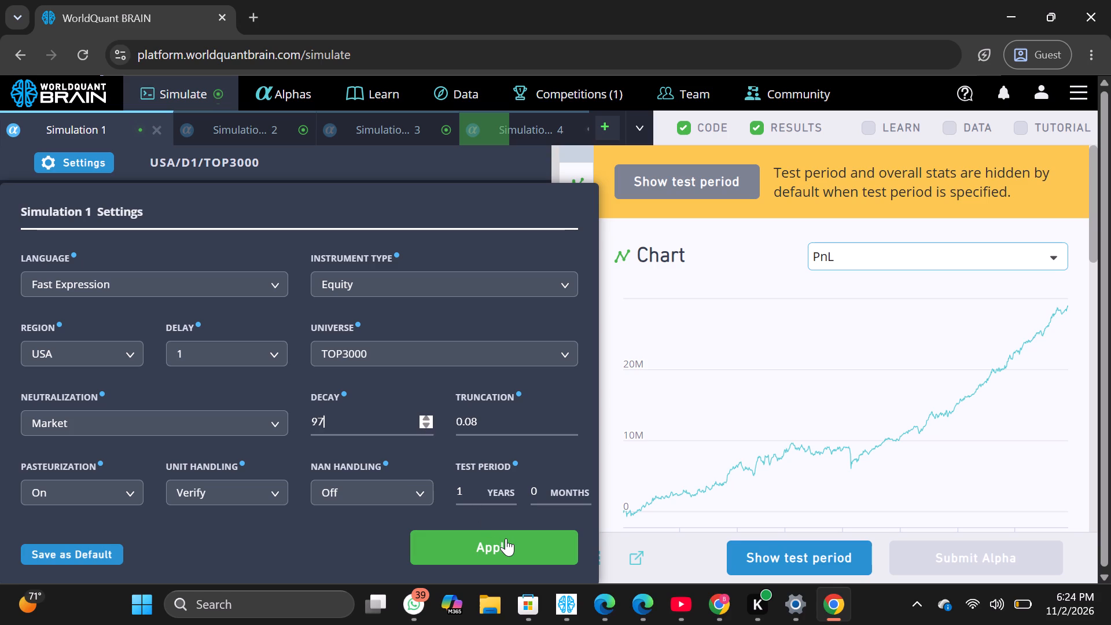
left_click(506, 538)
left_click(506, 551)
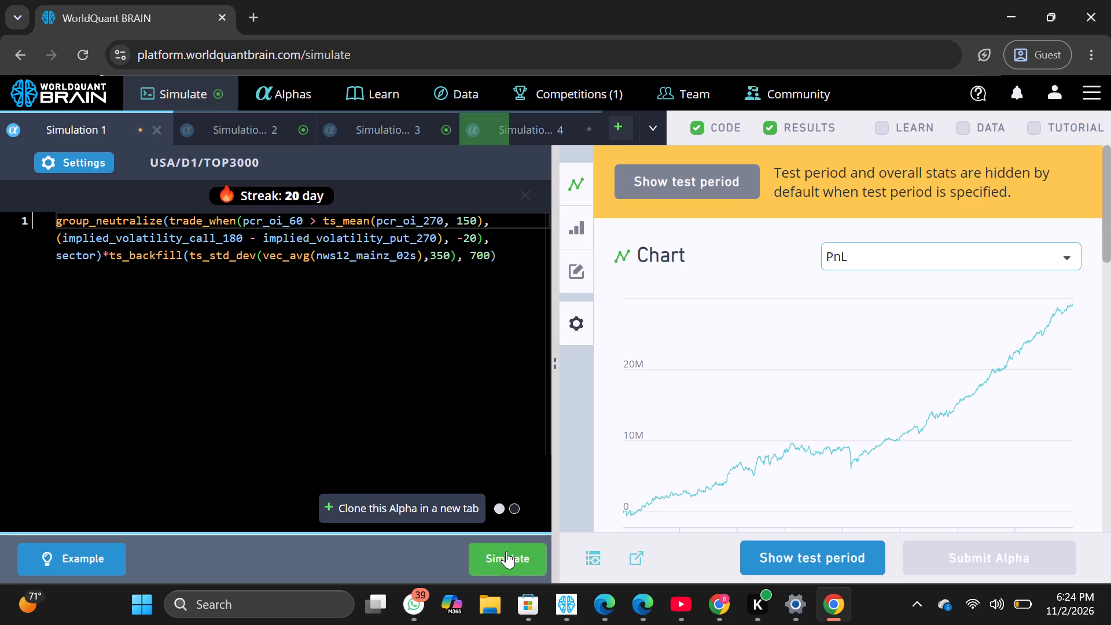
Set Simulation 2's decay to 88, apply the settings and simulate the alpha again.
left_click(211, 127)
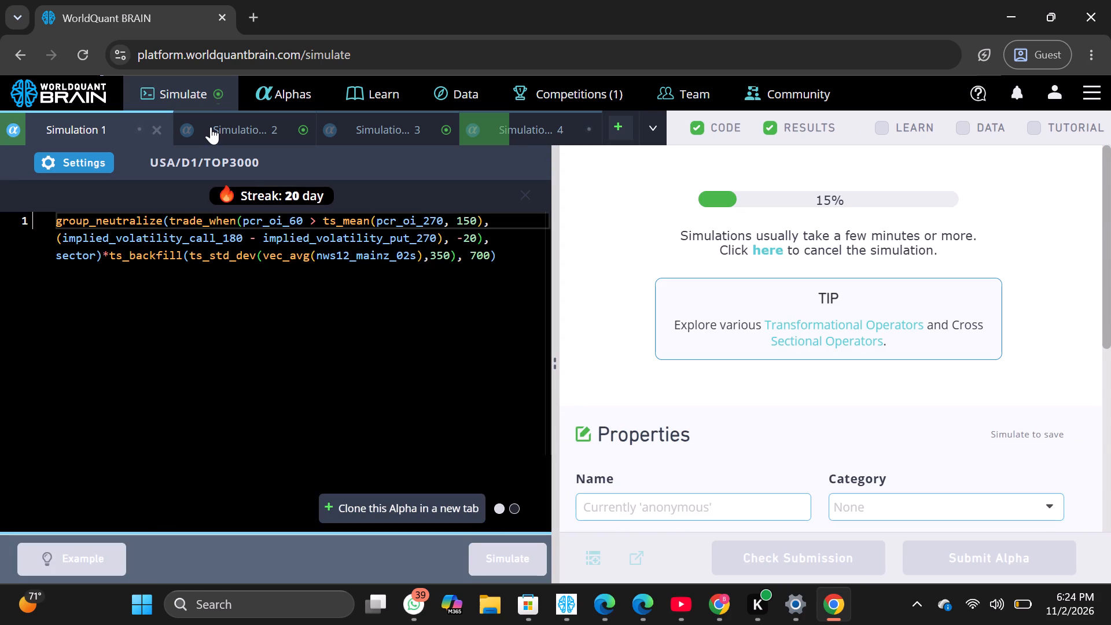
left_click(97, 164)
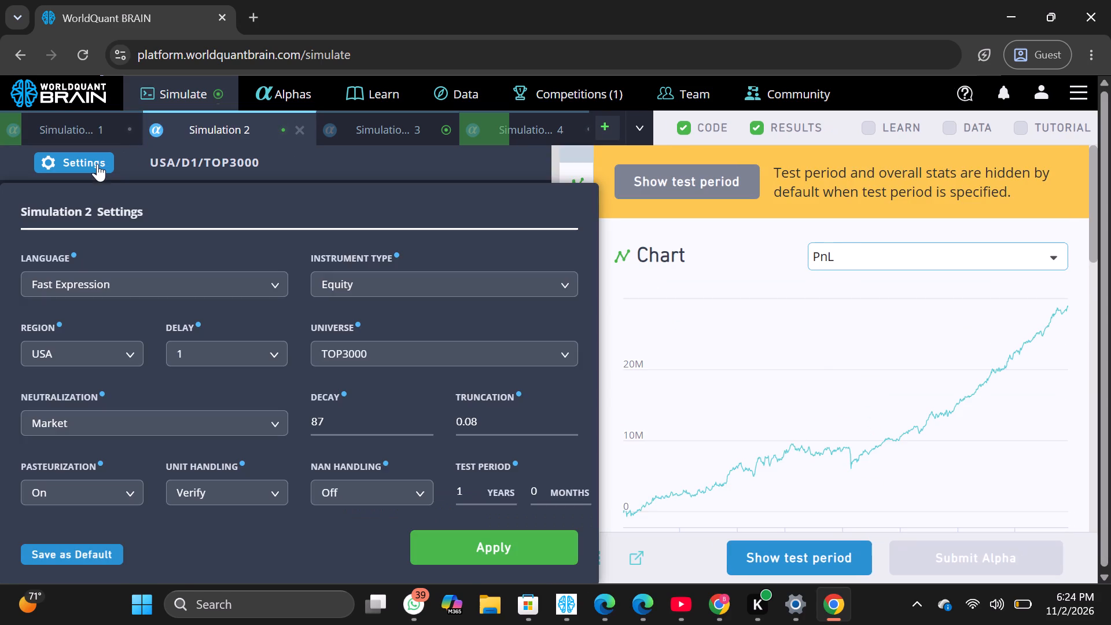
left_click(424, 416)
left_click(490, 537)
left_click(499, 557)
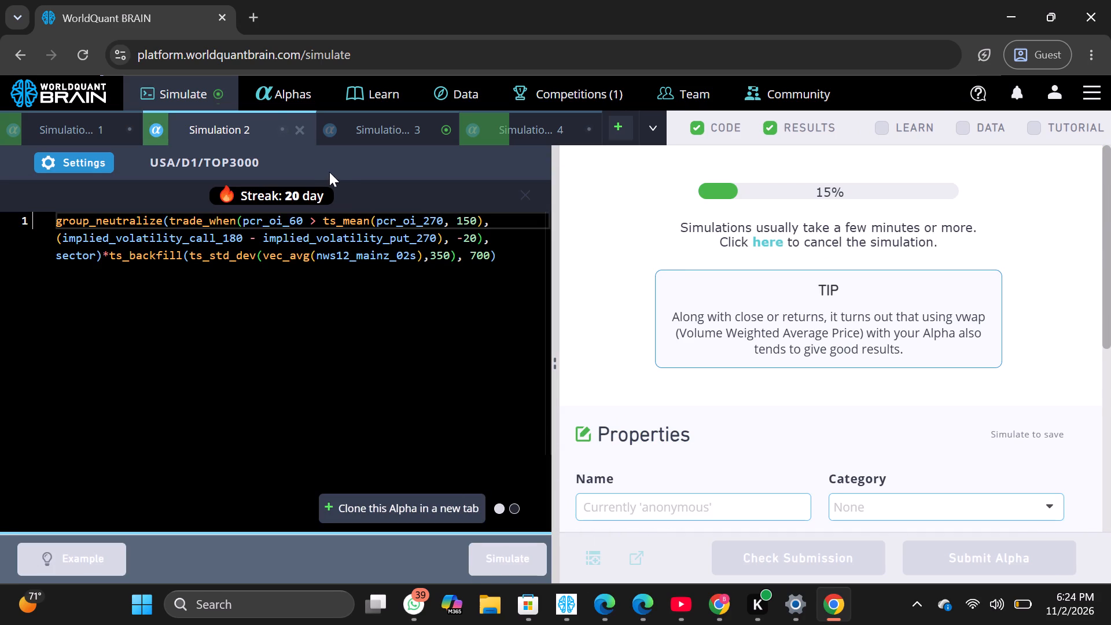
Set Simulation 3's decay to 91 and apply the settings.
left_click(363, 135)
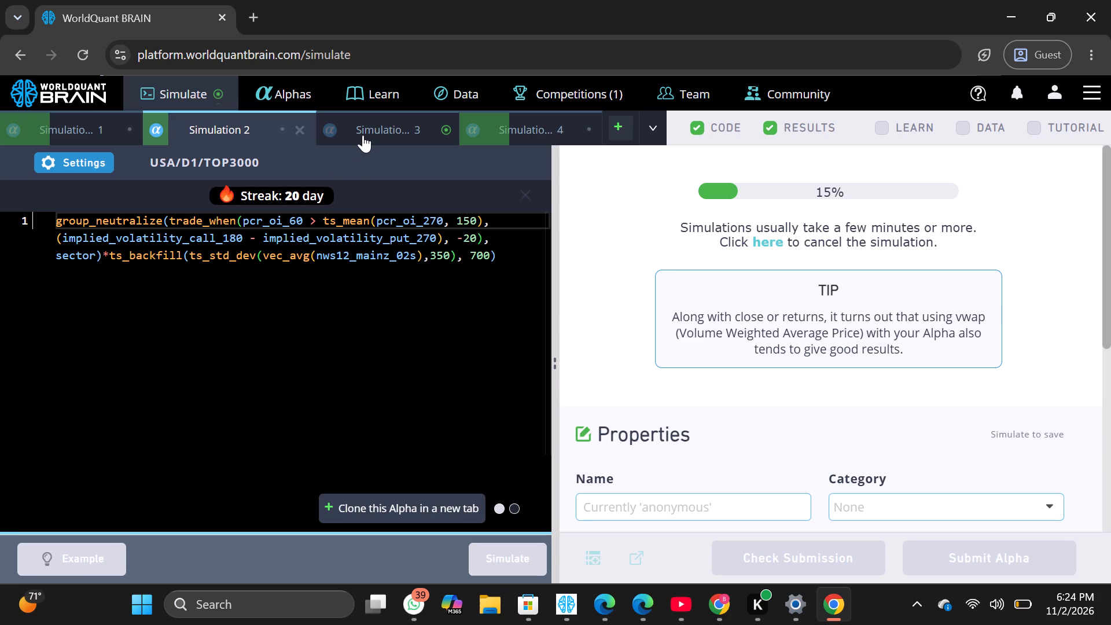
left_click(100, 162)
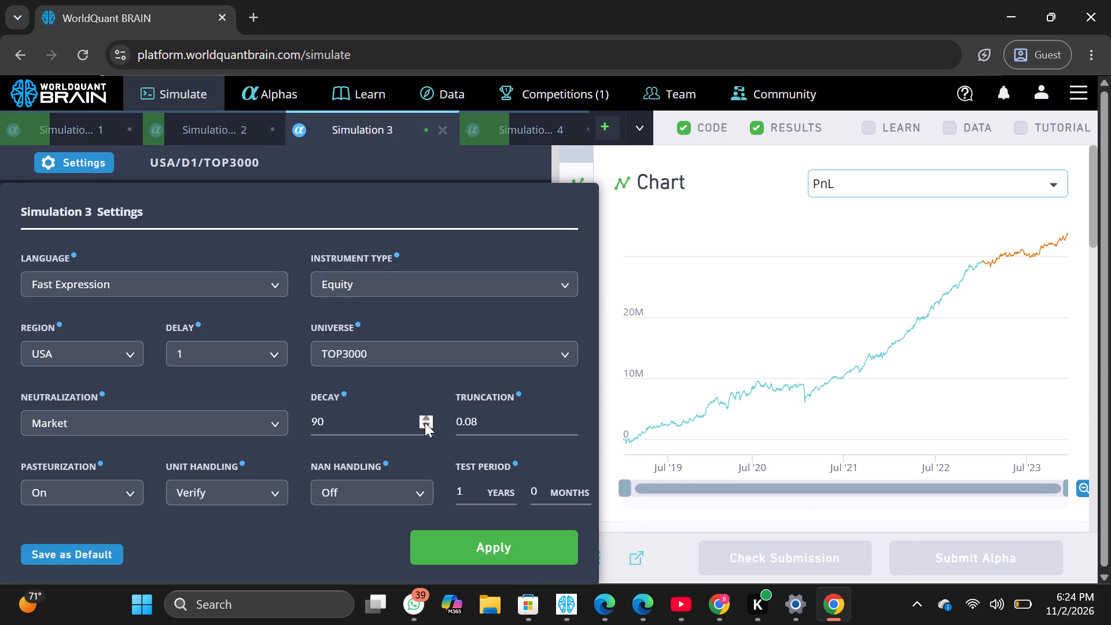
left_click(426, 417)
left_click(551, 541)
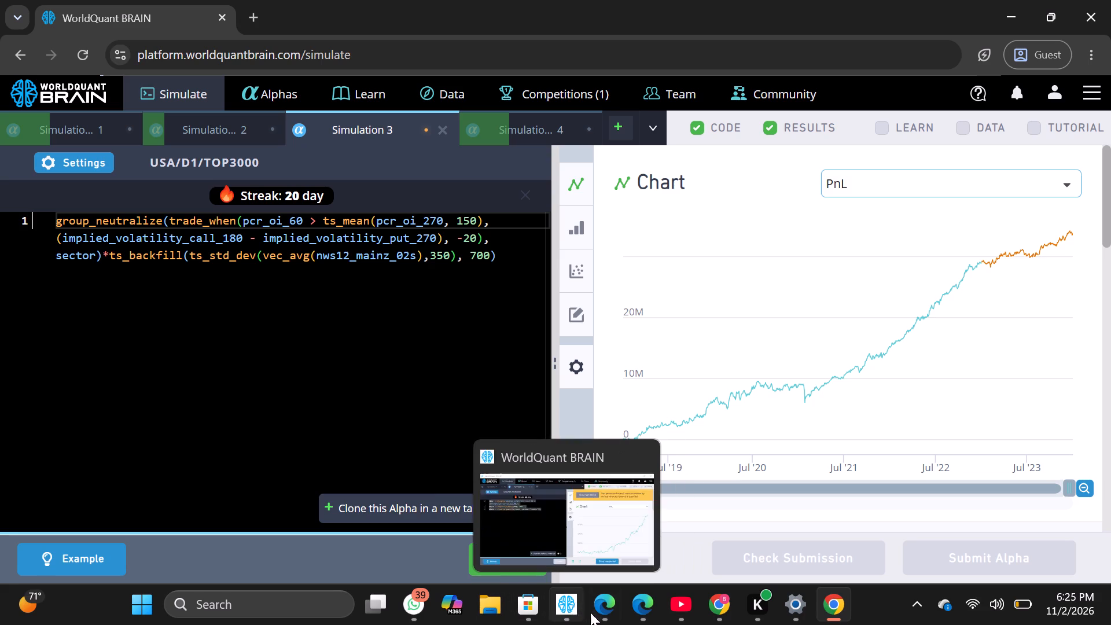
Switch to the Edge guest session, set Simulation 2's decay to 92, apply the settings and simulate the alpha again.
left_click(641, 602)
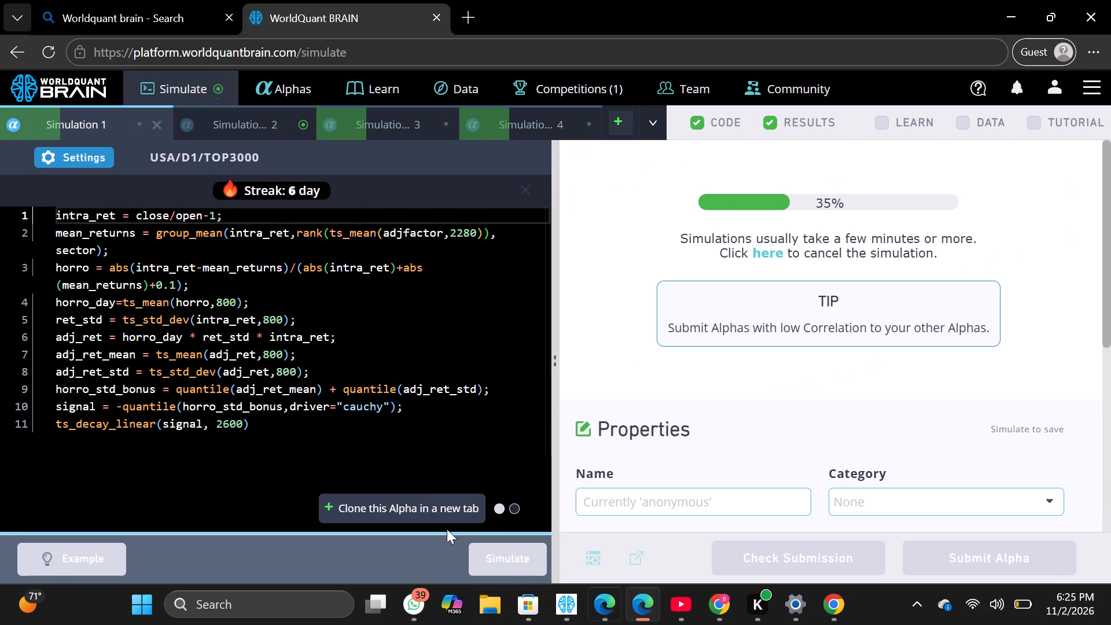
left_click(200, 133)
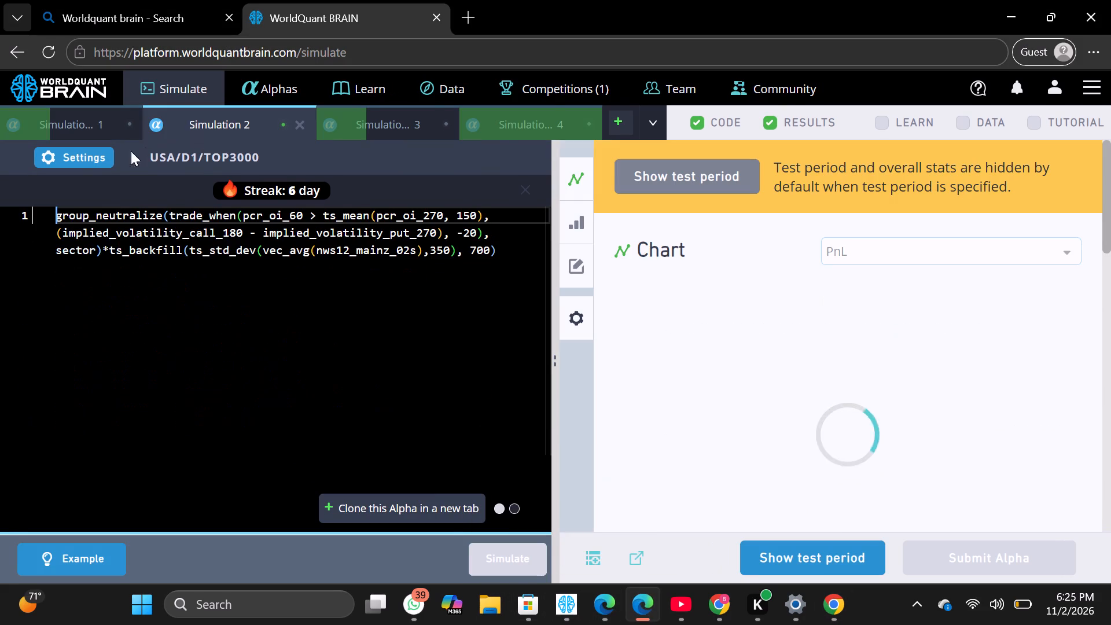
left_click(92, 165)
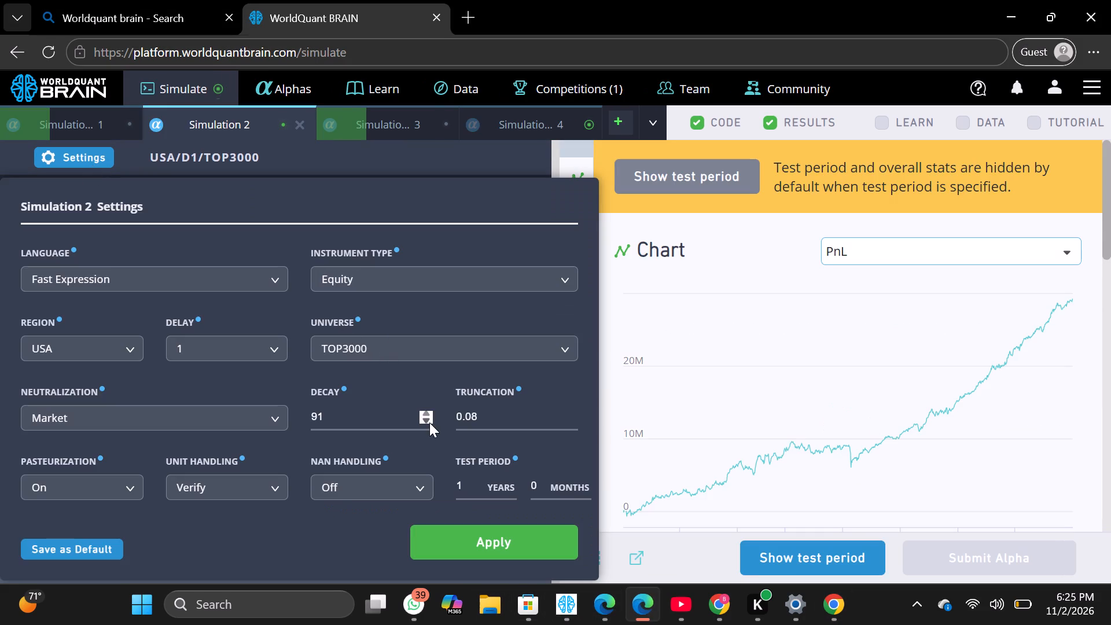
left_click(426, 413)
left_click(507, 540)
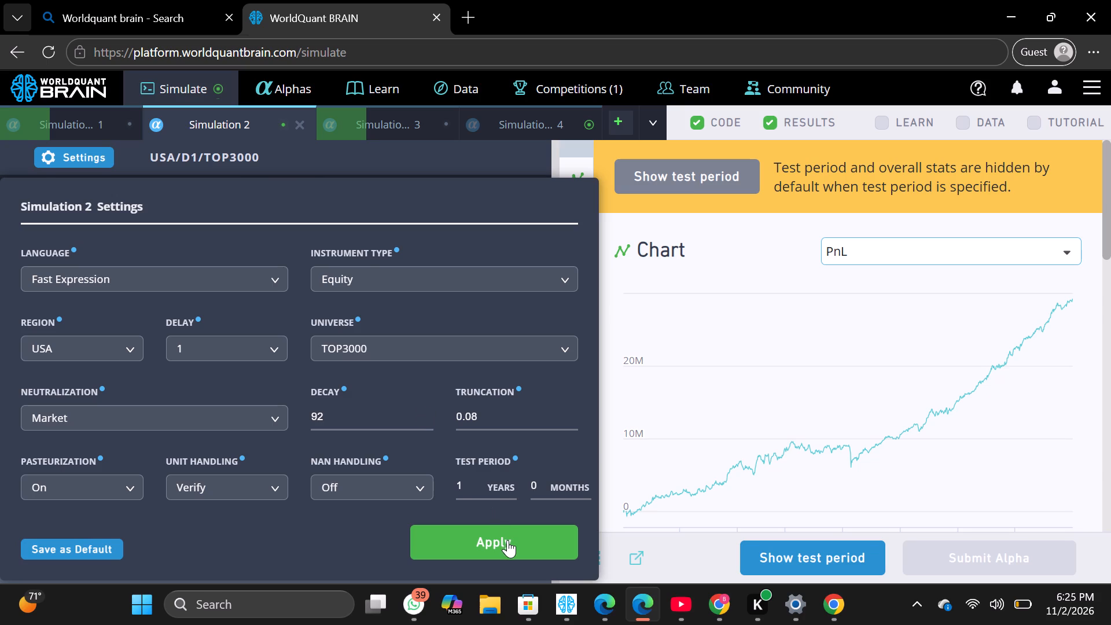
left_click(507, 547)
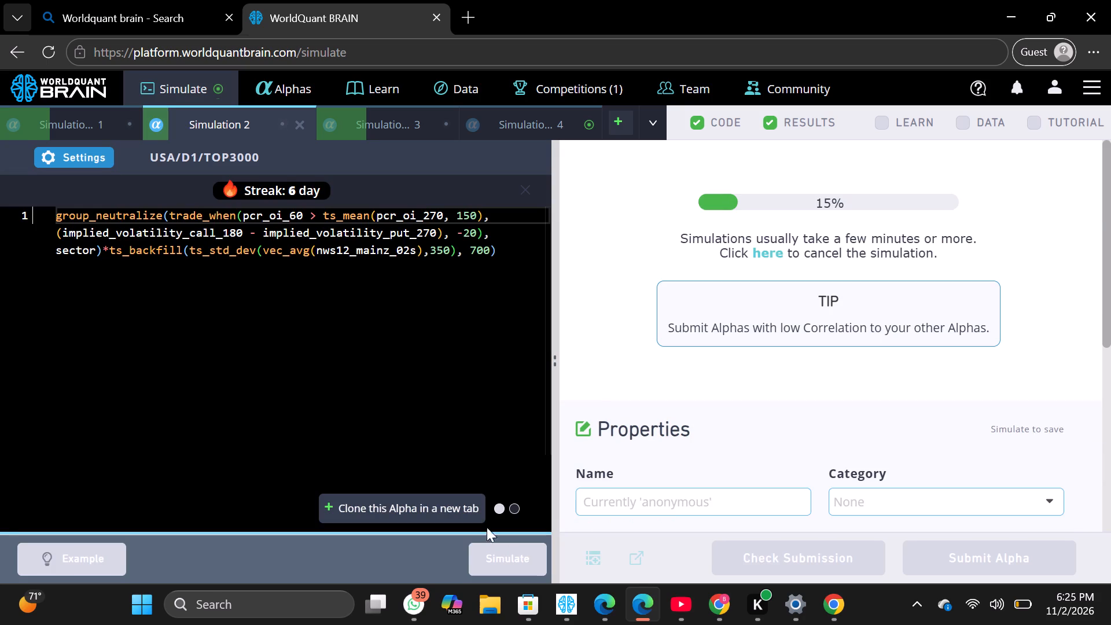
Set Simulation 4's decay to 92 in the Edge guest session and apply the settings.
left_click(514, 127)
left_click(104, 156)
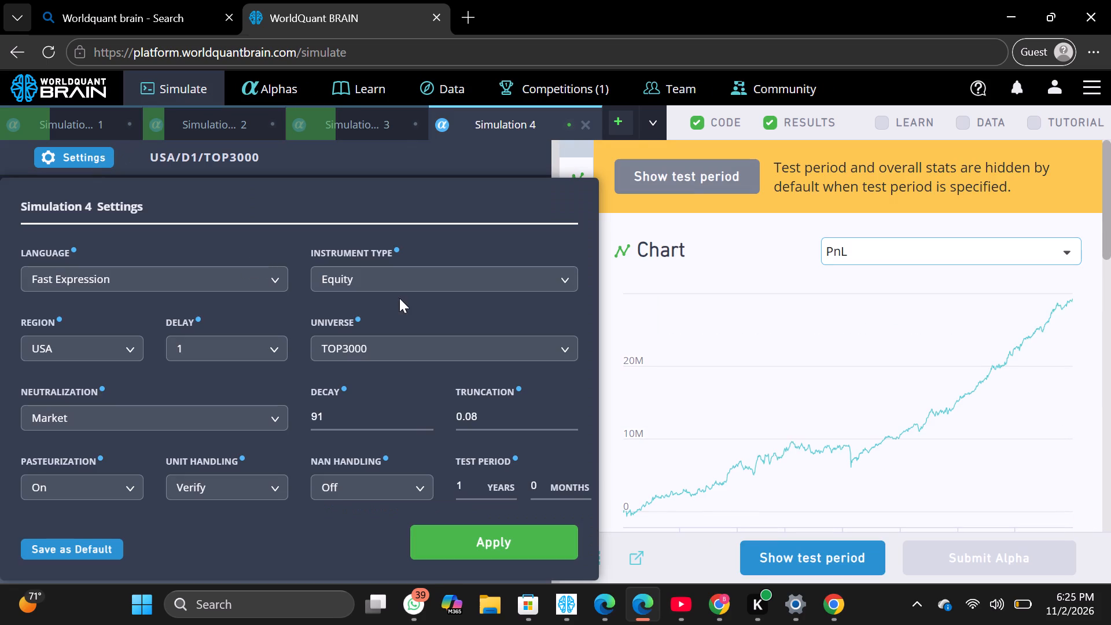
left_click(424, 417)
left_click(489, 537)
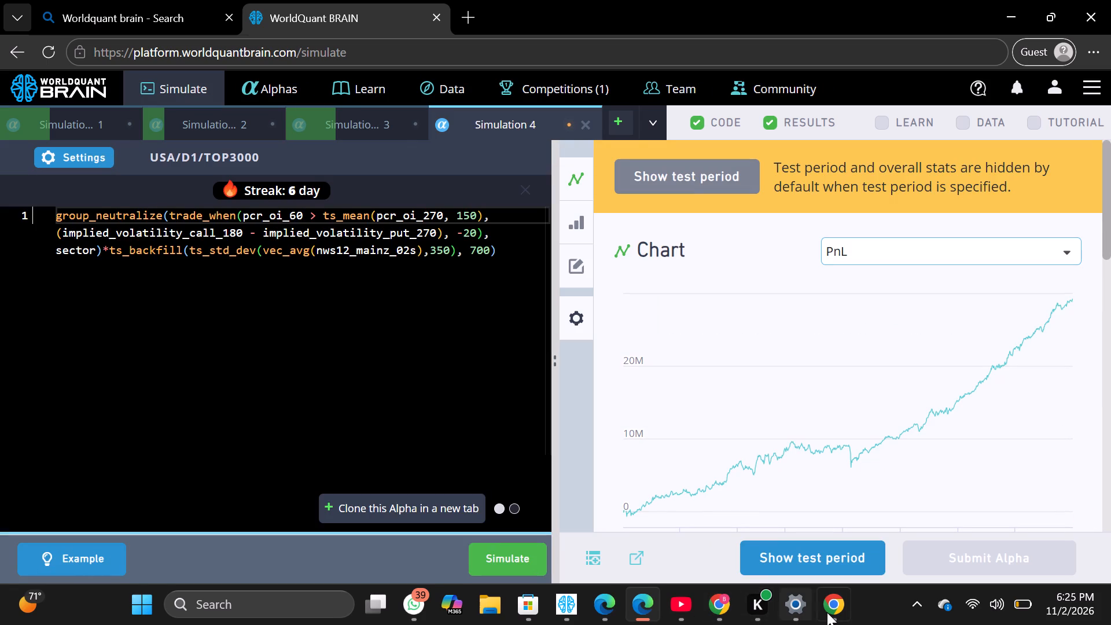
Switch back to the Chrome guest session with Simulation 3 open.
left_click(834, 612)
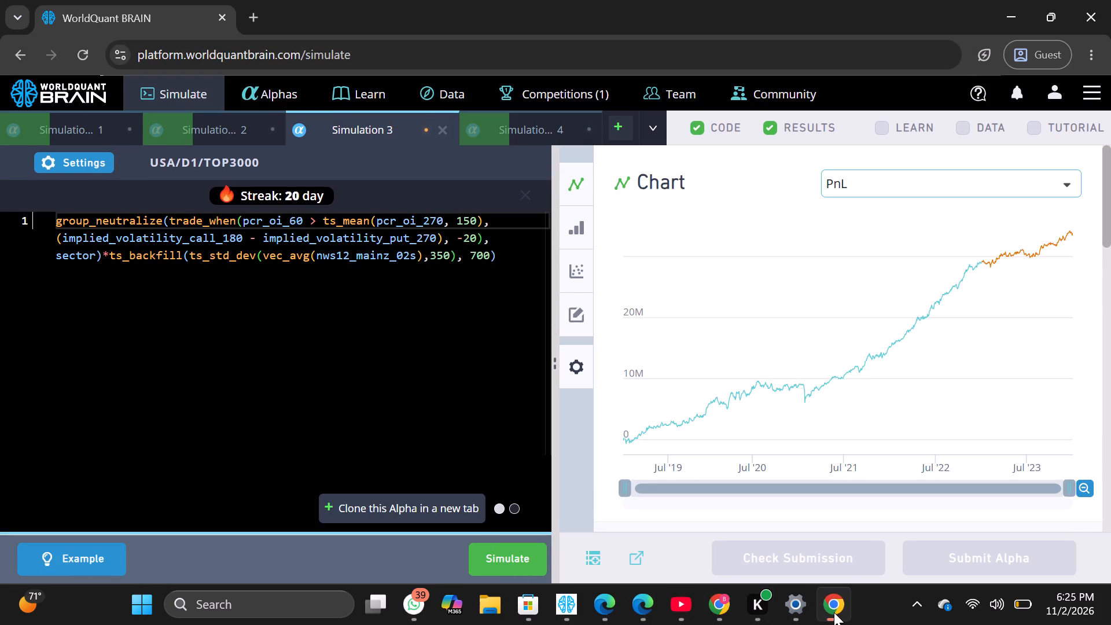
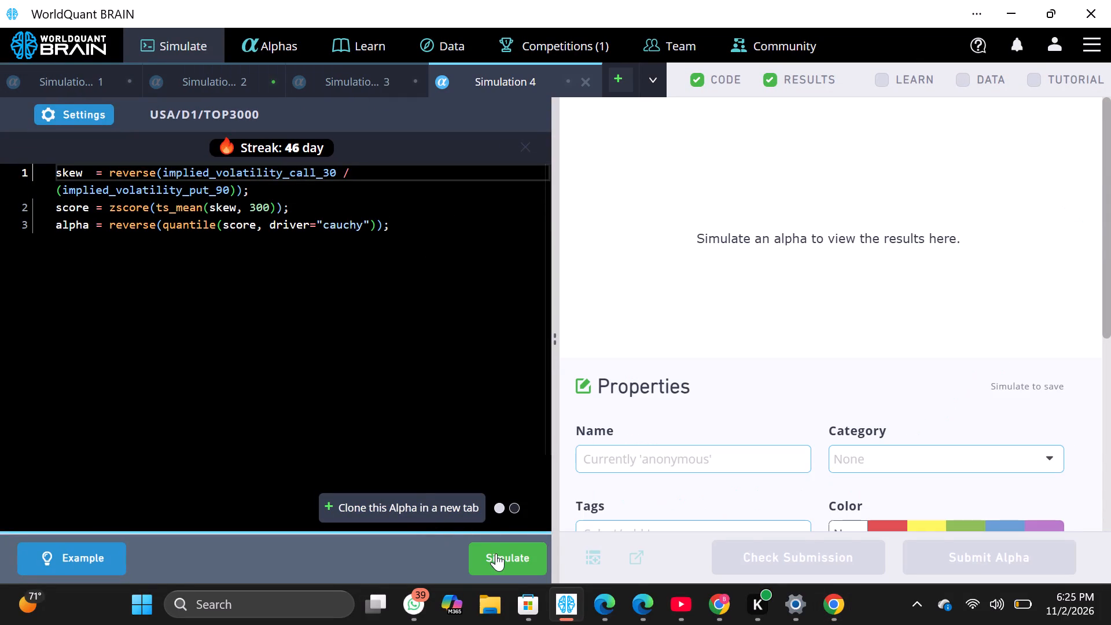
Run the simulations of the cloned alpha in Simulation 4 and Simulation 3.
left_click(496, 553)
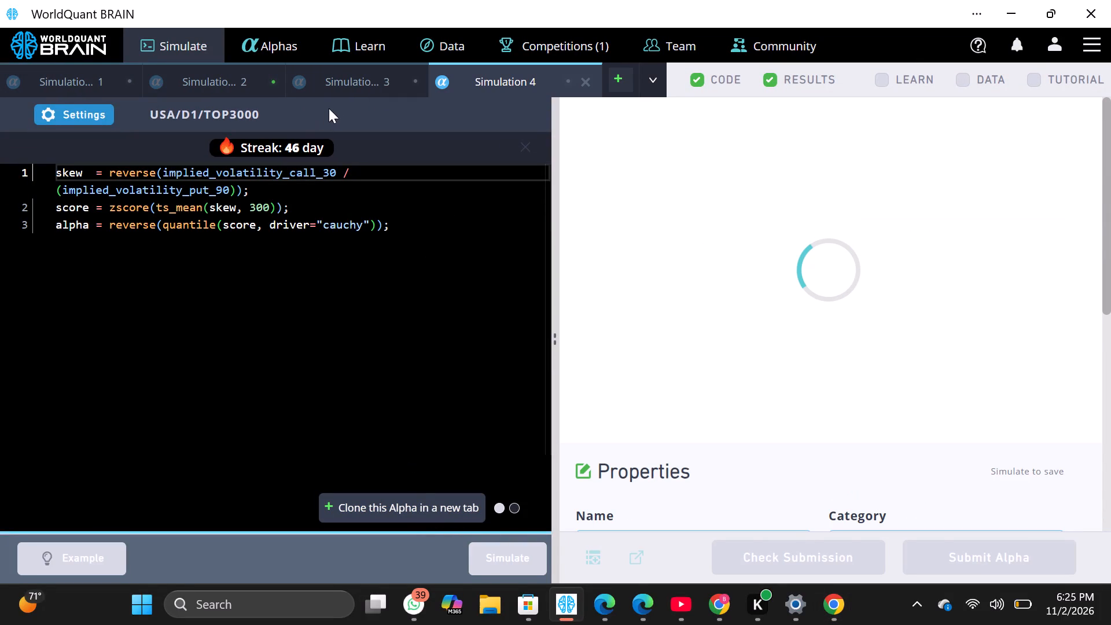
left_click(341, 79)
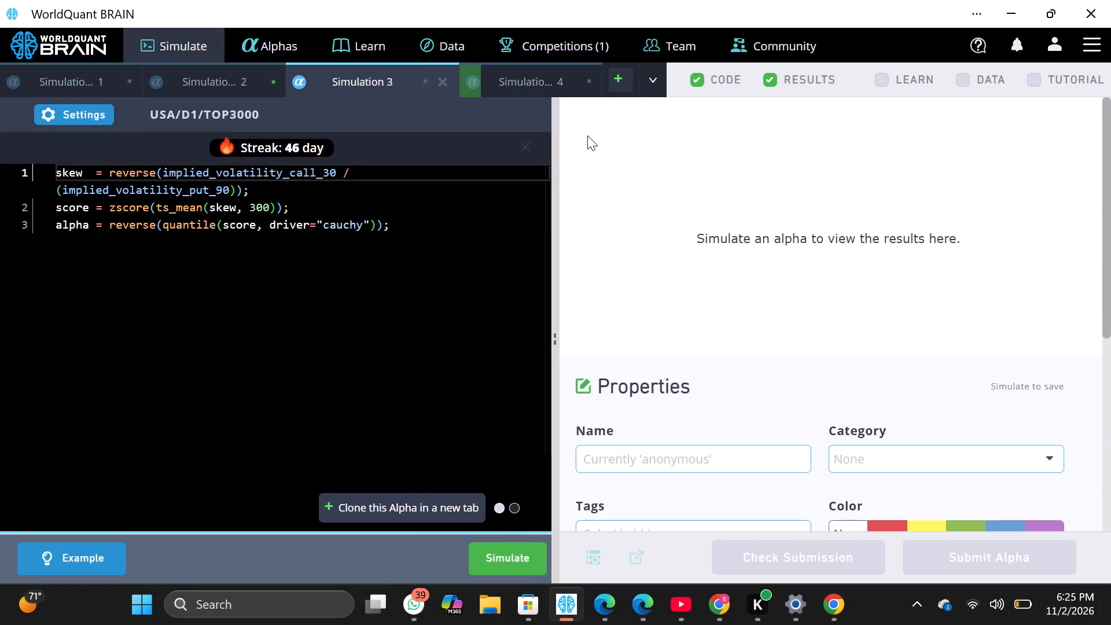
left_click(654, 81)
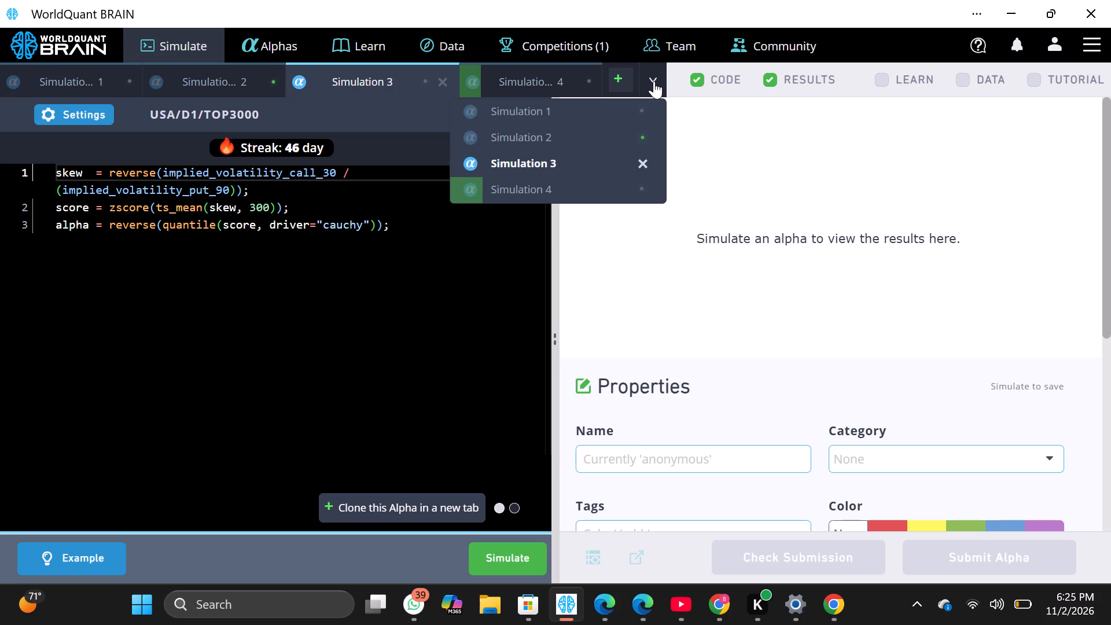
left_click(654, 81)
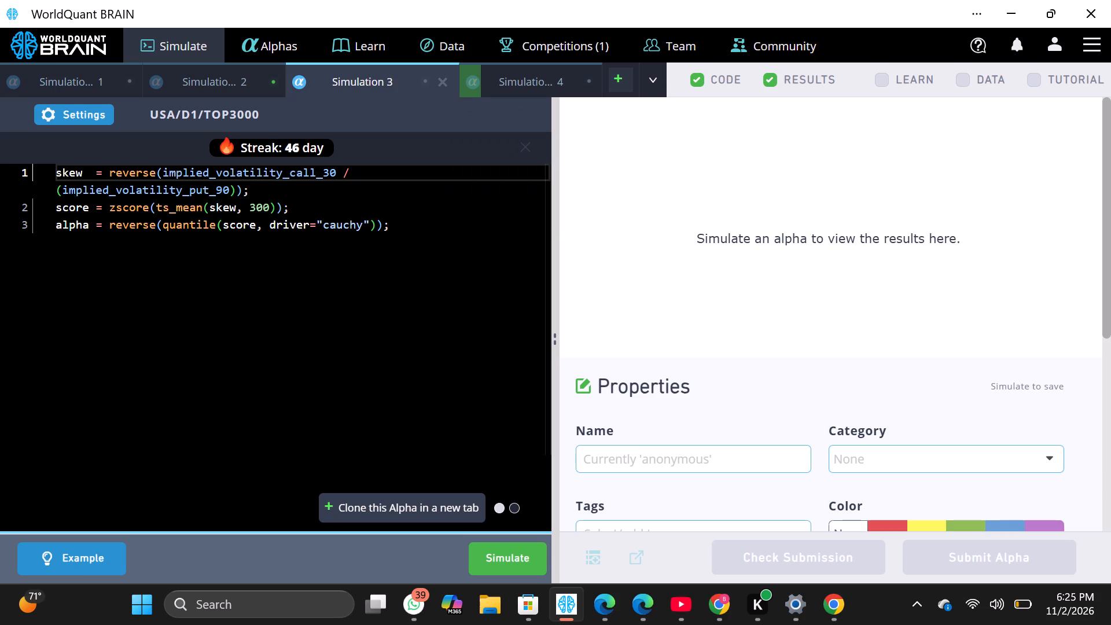
left_click(491, 550)
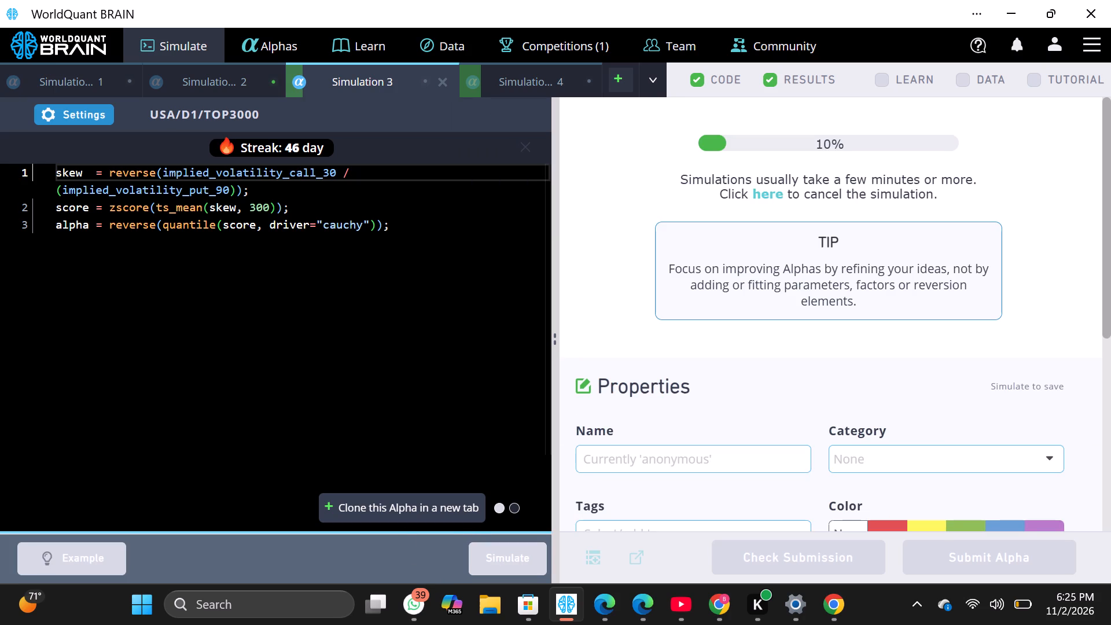
Open Simulation 2 to review the results of its simulated alpha.
left_click(193, 73)
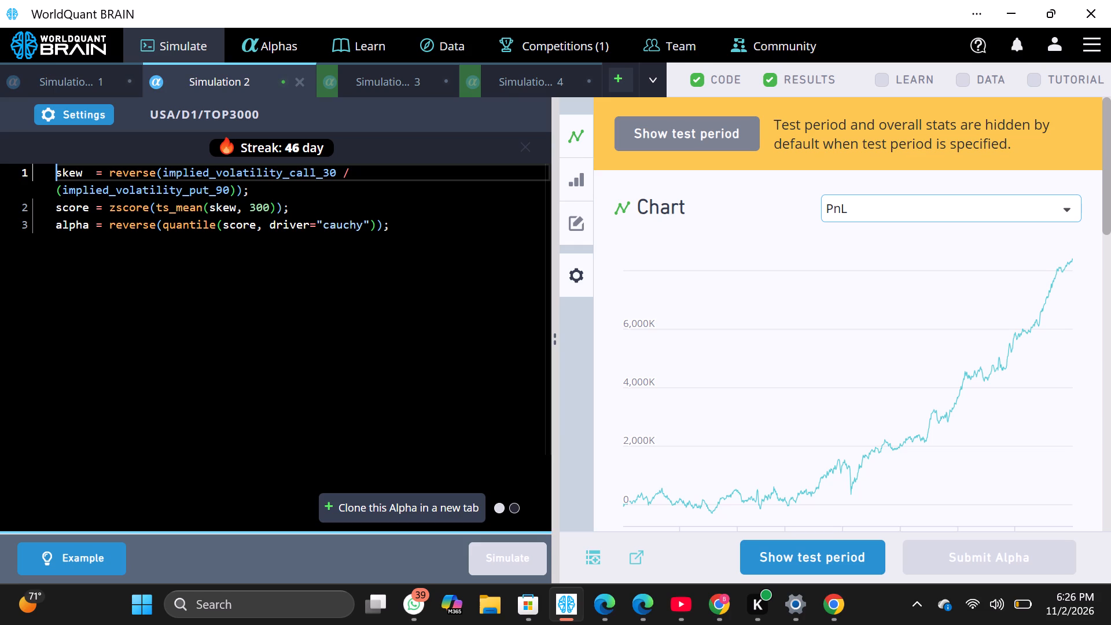
Set Simulation 2's decay to 3 and apply the settings.
left_click(76, 113)
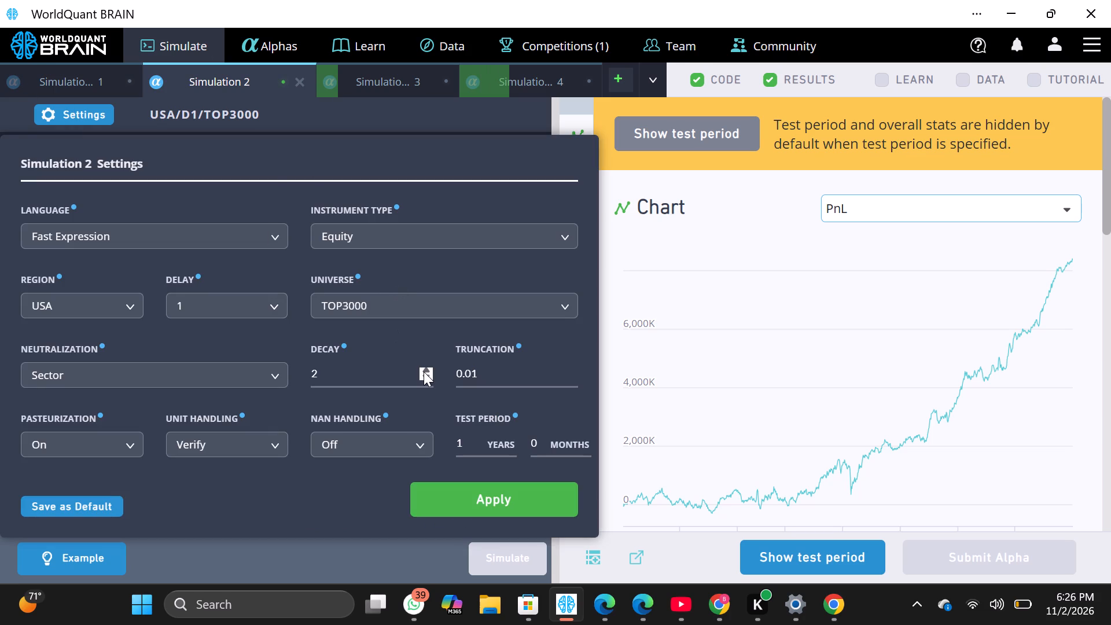
left_click(424, 372)
left_click(487, 489)
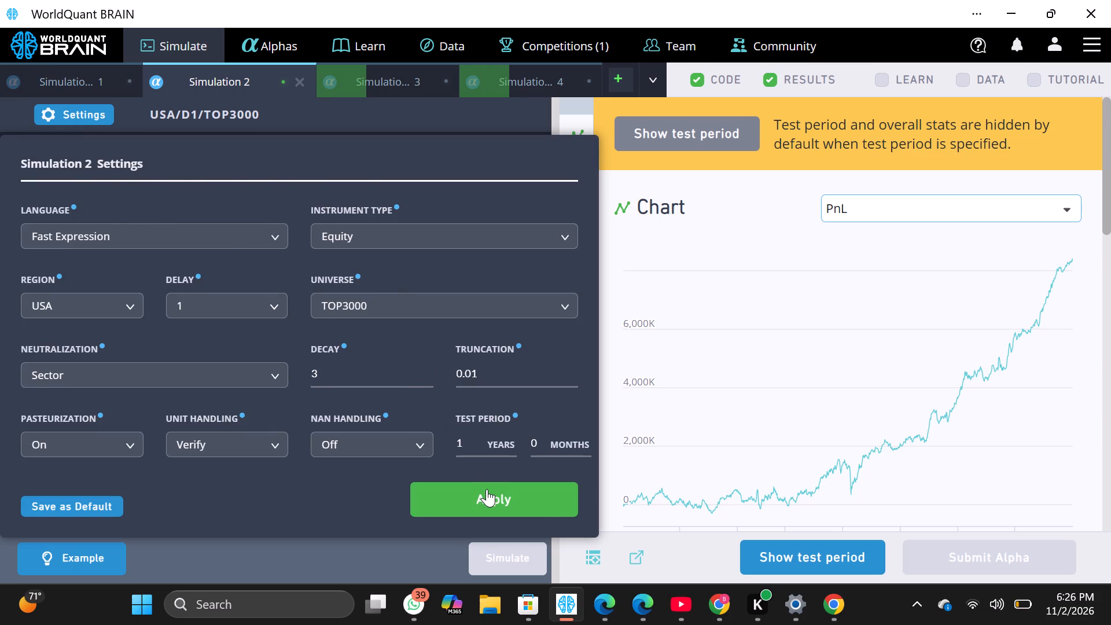
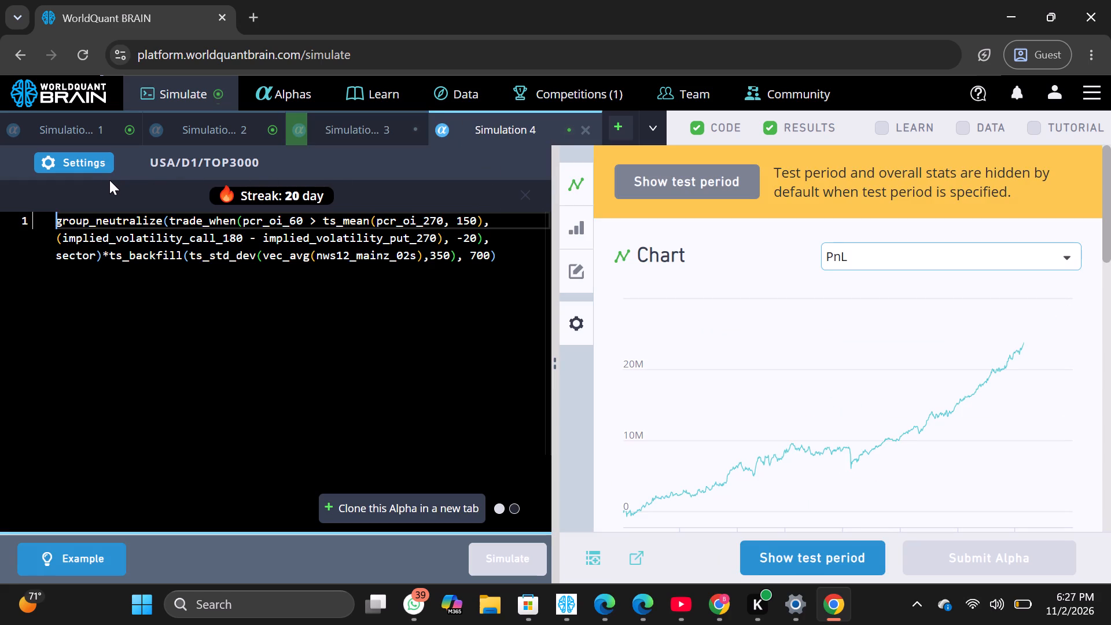
Set the decay of Simulation 4 to 93 and run its simulation.
left_click(98, 172)
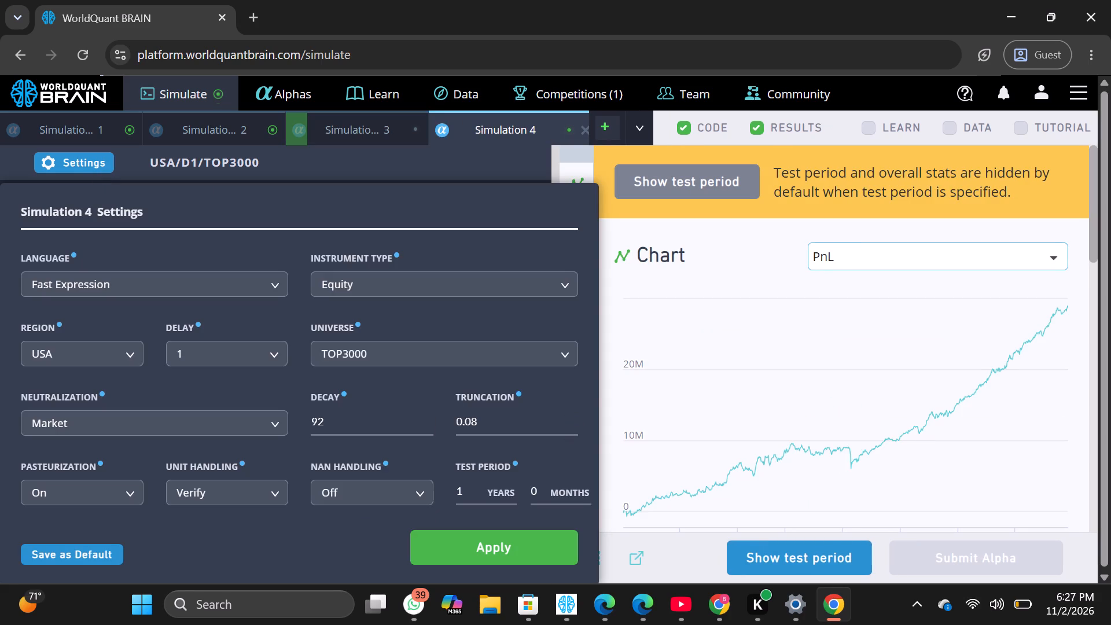
left_click(425, 419)
left_click(485, 554)
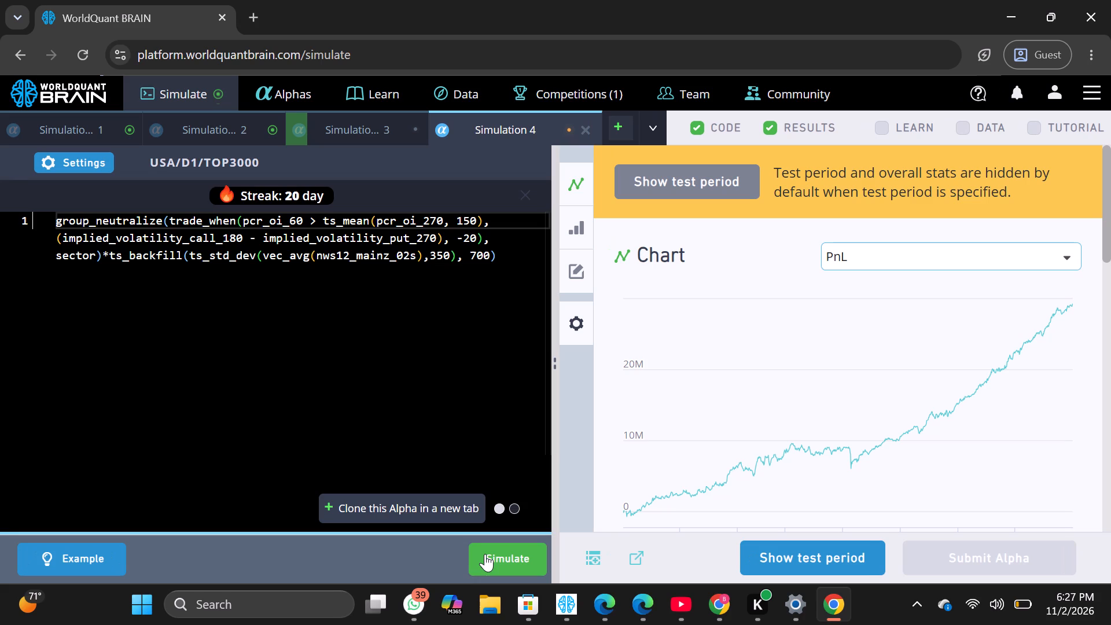
left_click(495, 549)
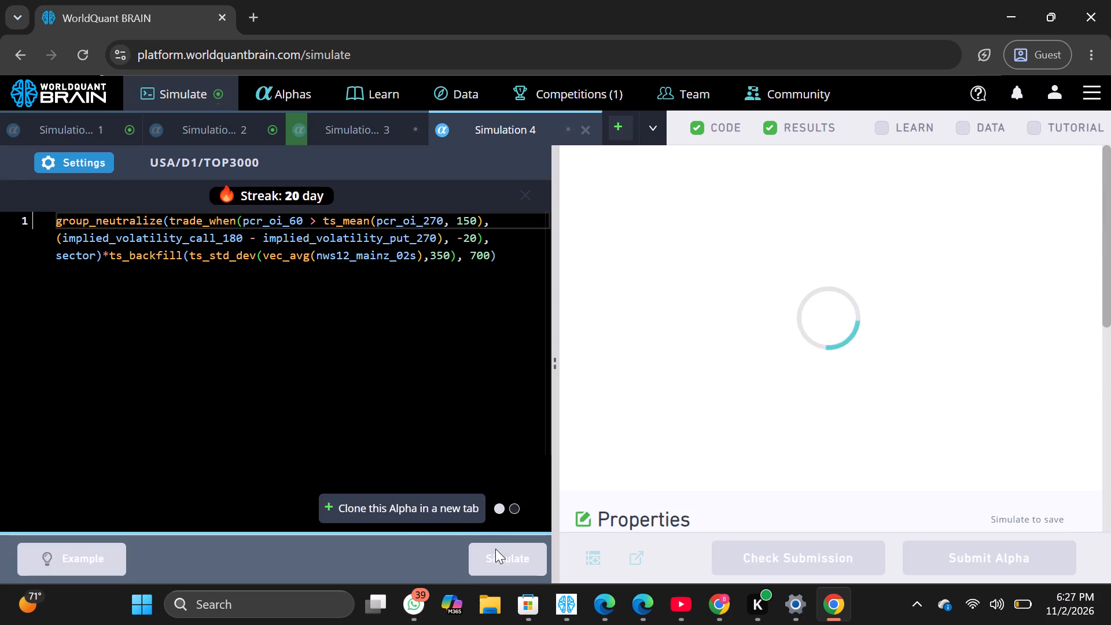
Set the decay of Simulation 1 to 98 and run its simulation.
left_click(82, 127)
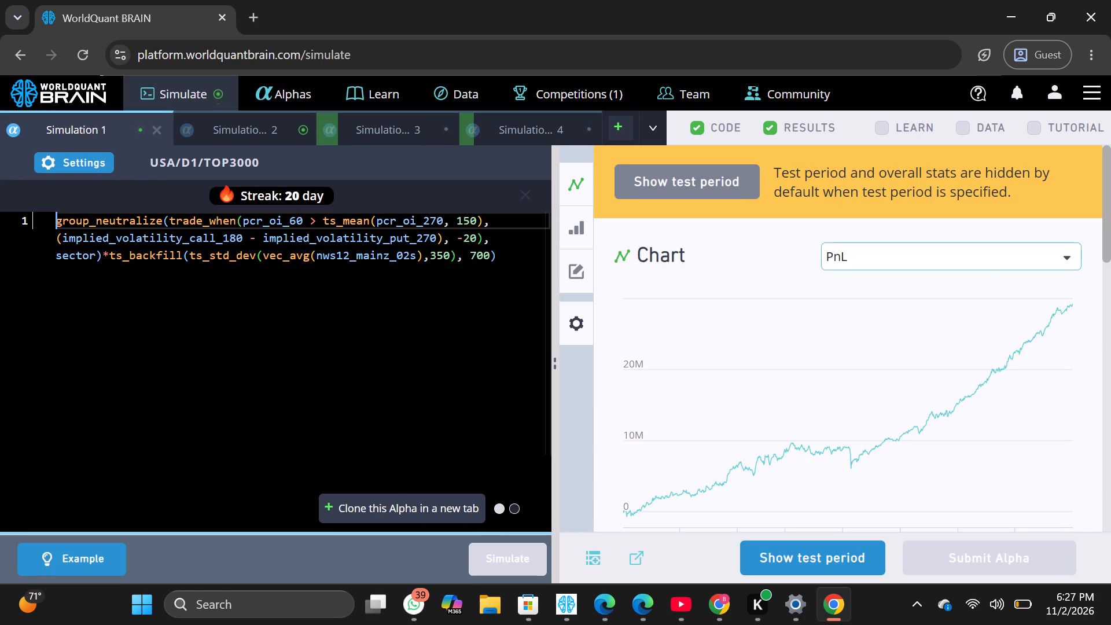
left_click(84, 172)
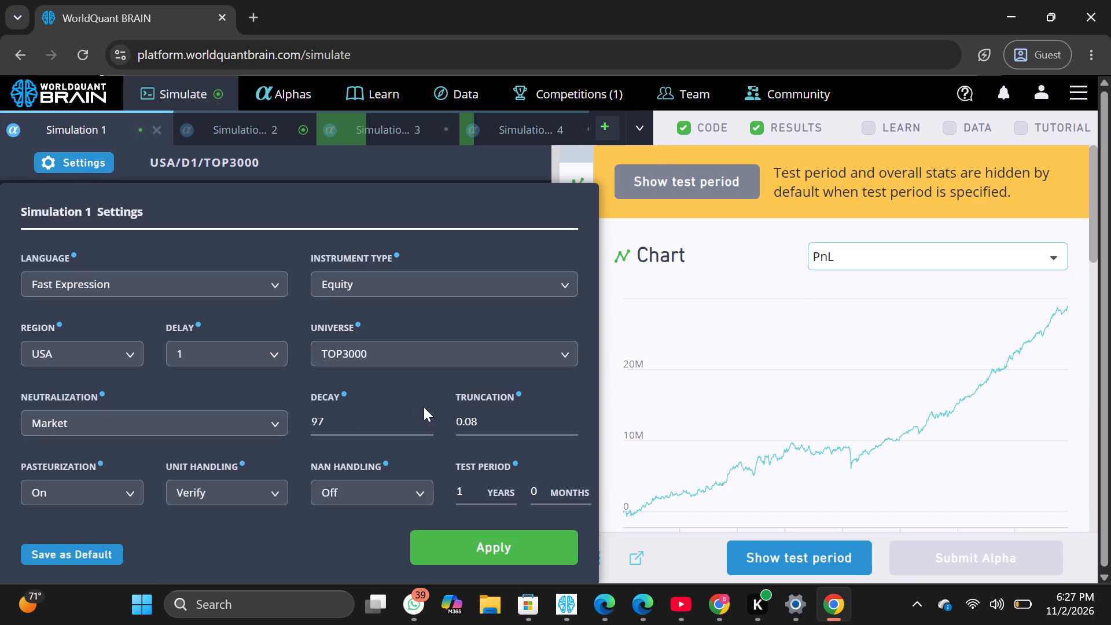
left_click(427, 418)
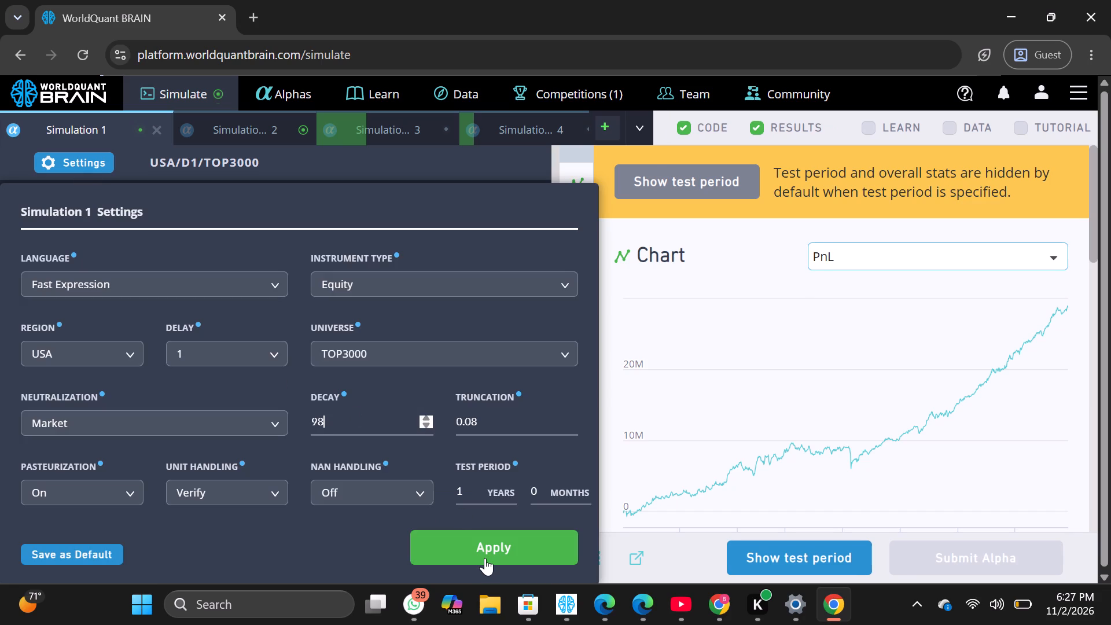
left_click(485, 558)
left_click(485, 558)
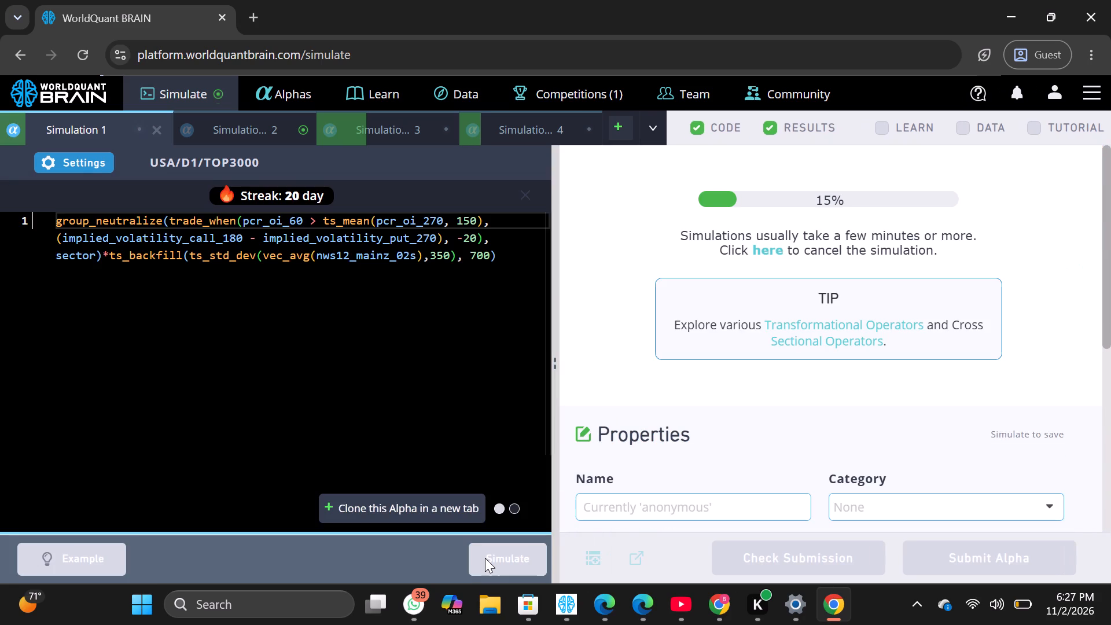
Switch to the standalone WorldQuant BRAIN app window, set the decay of Simulation 3 to 3, and simulate it.
left_click(568, 613)
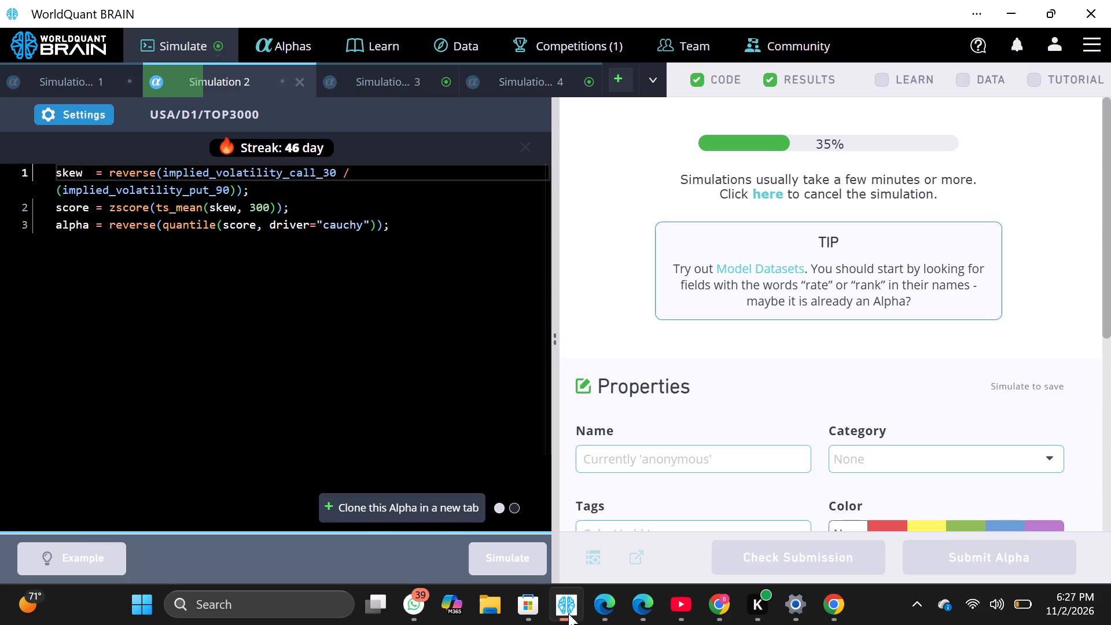
left_click(568, 613)
left_click(568, 613)
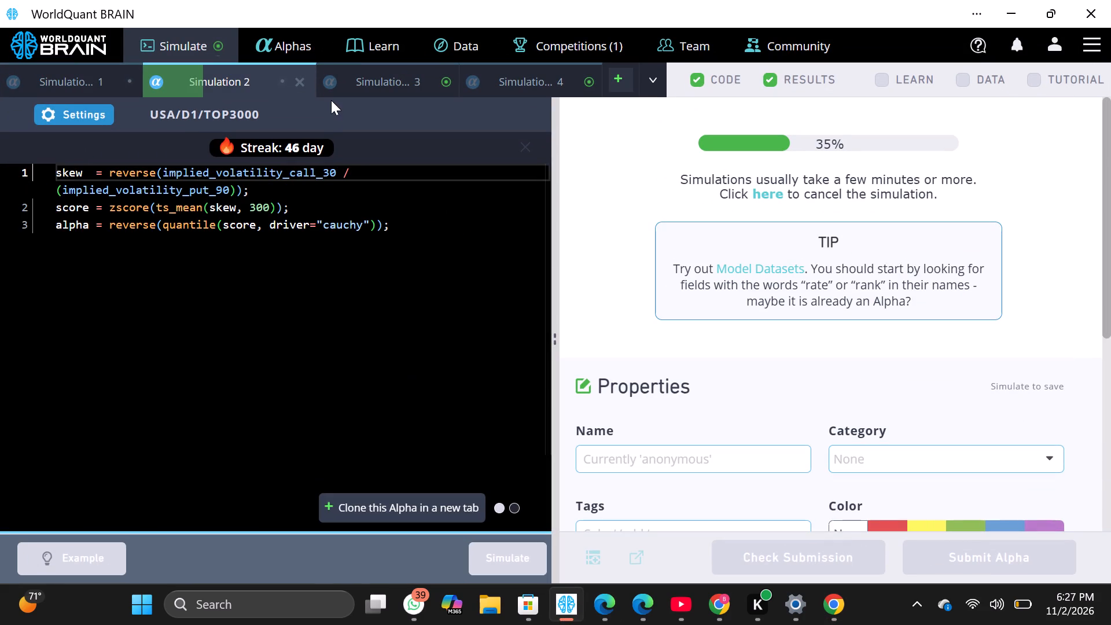
left_click(363, 72)
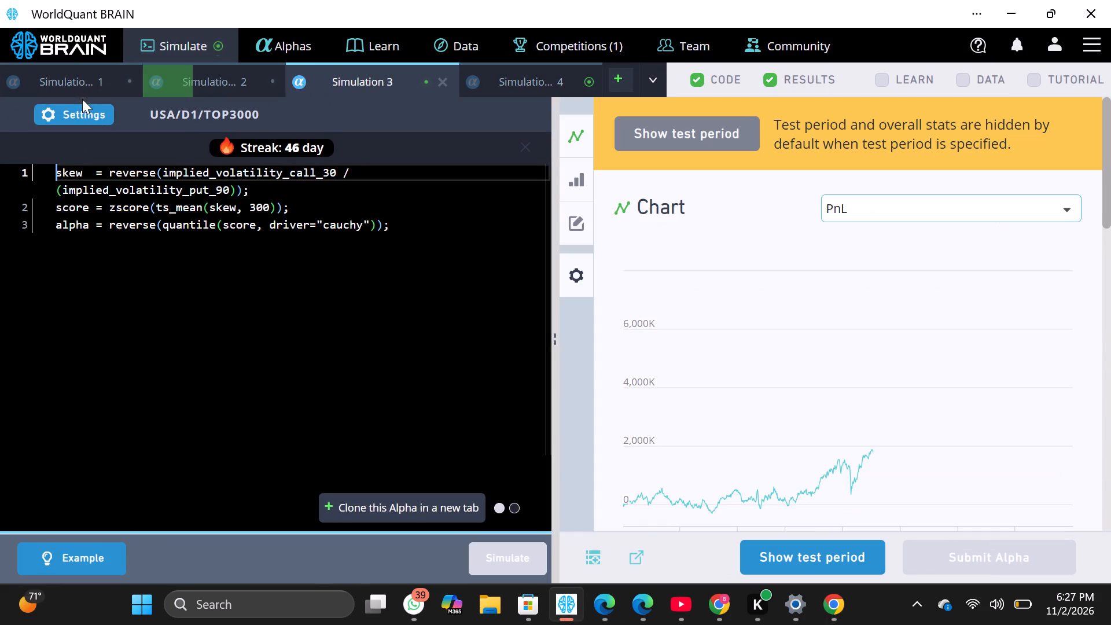
left_click(82, 117)
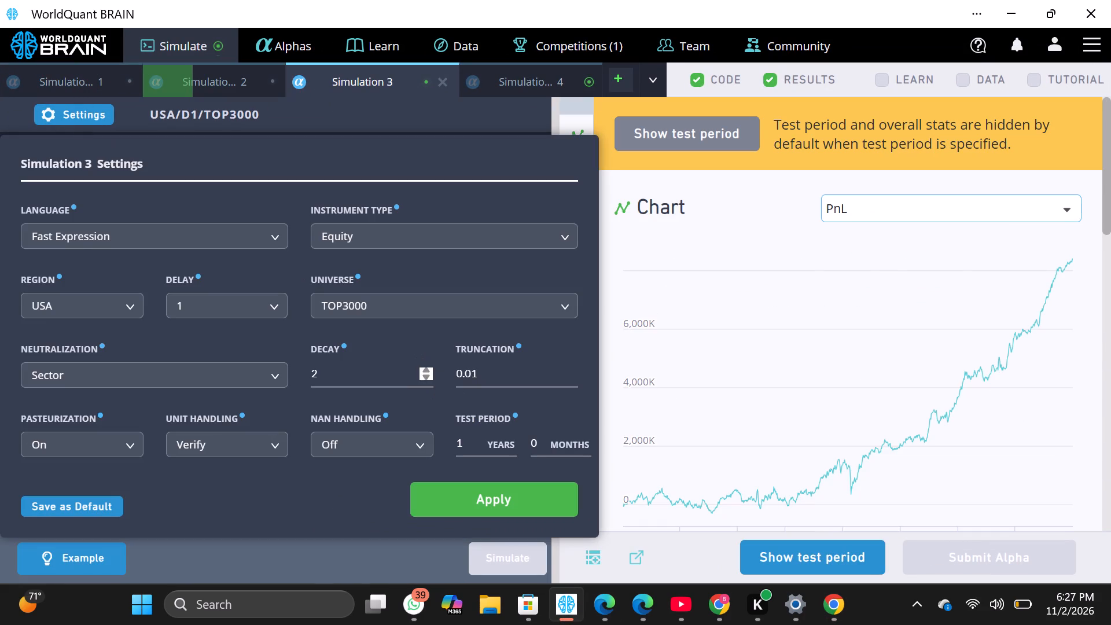
left_click(426, 373)
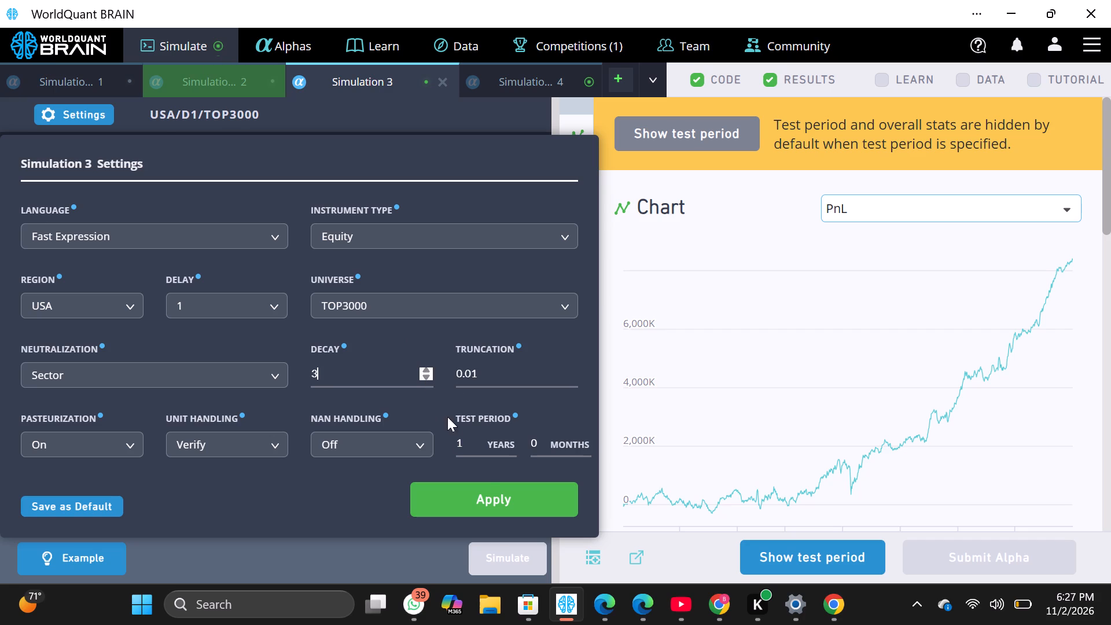
left_click(490, 495)
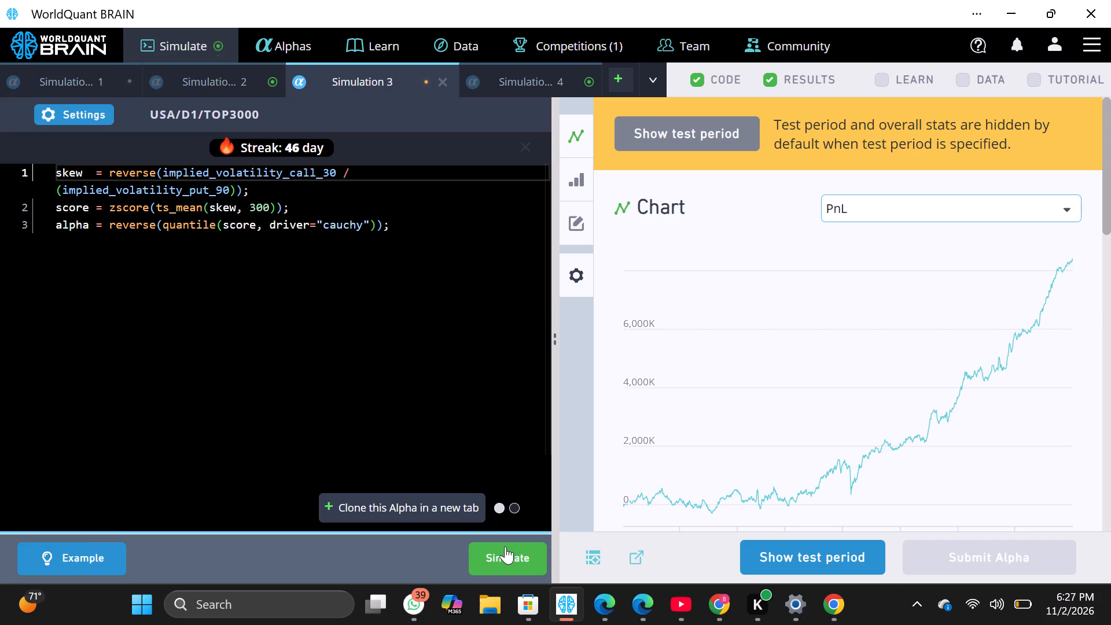
left_click(505, 547)
Raise the decay of Simulation 4's skew alpha by one step and run its simulation.
left_click(503, 87)
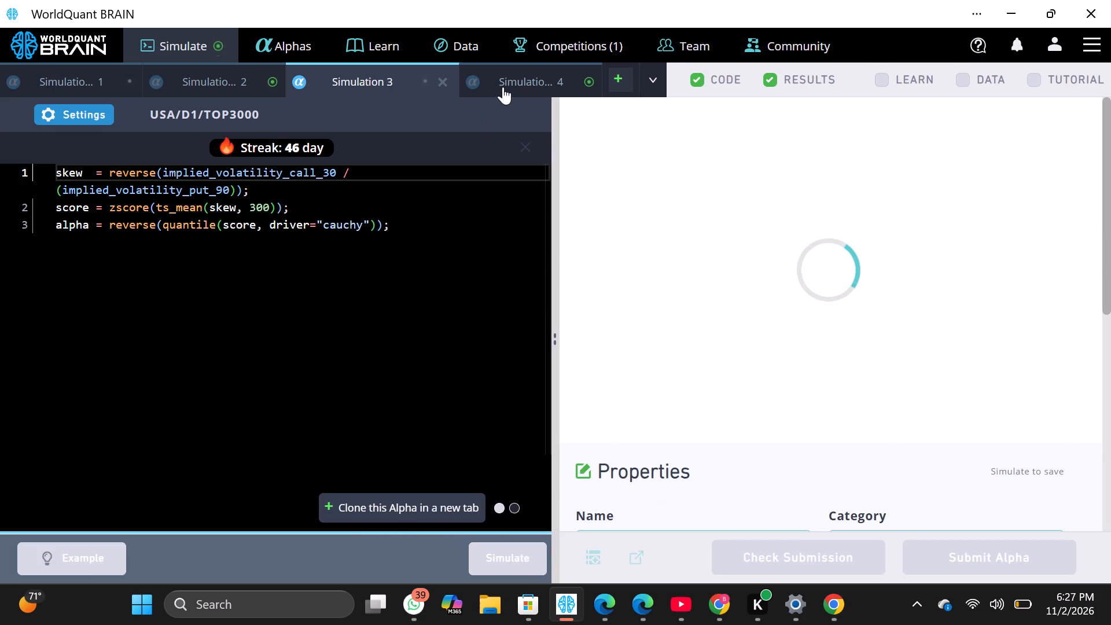
left_click(84, 117)
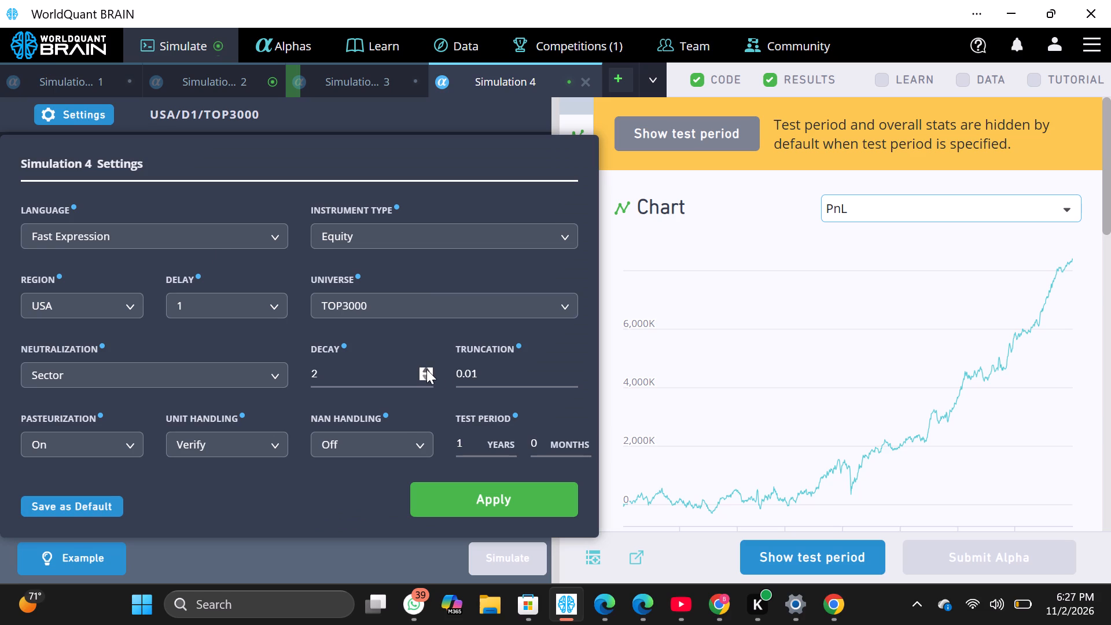
left_click(426, 369)
left_click(475, 505)
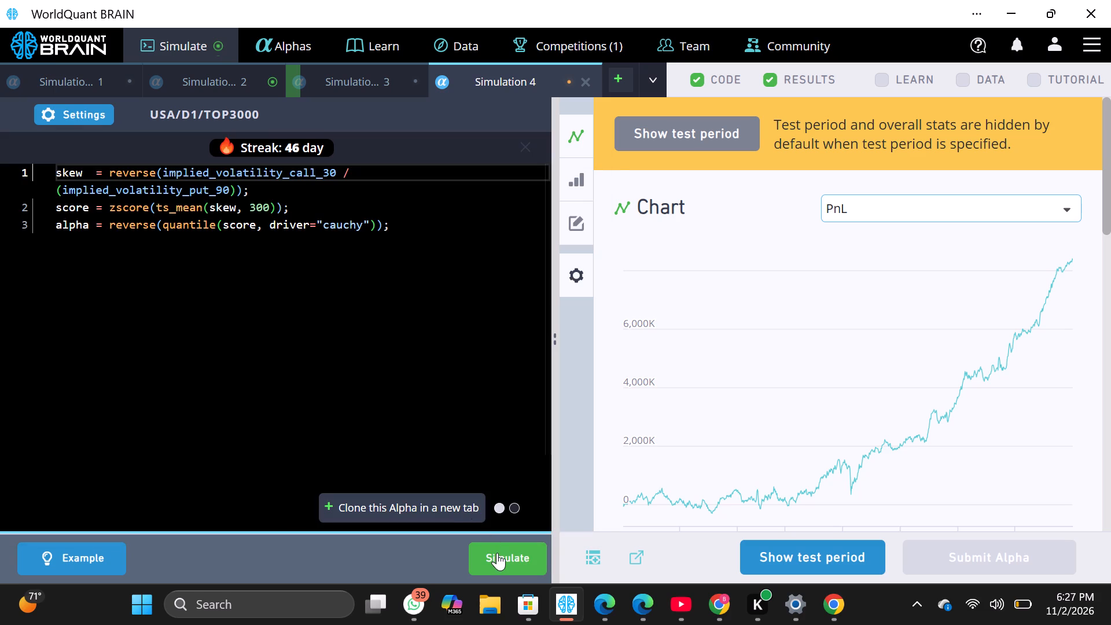
left_click(497, 553)
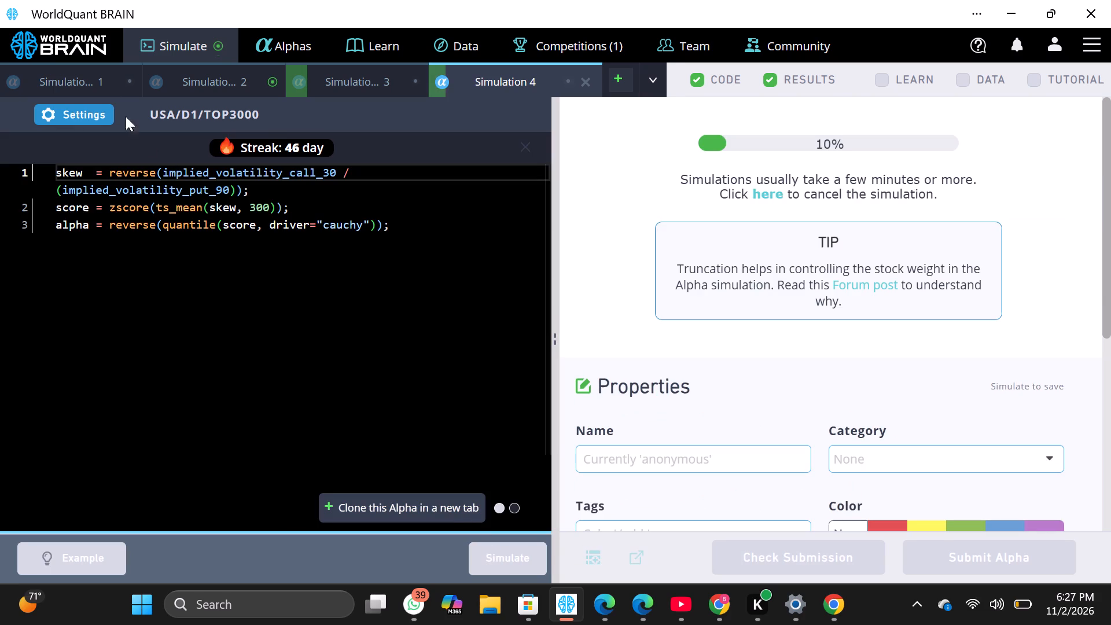
Raise the decay in the empty Simulation 1's settings and apply them.
left_click(99, 82)
left_click(99, 116)
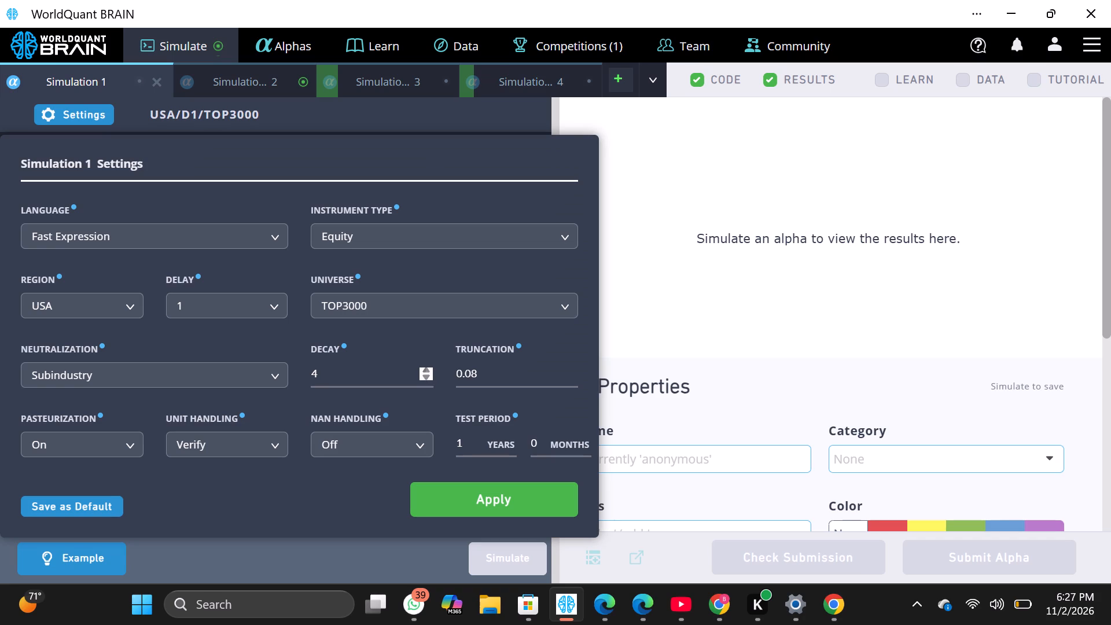
left_click(429, 366)
left_click(429, 369)
left_click(473, 485)
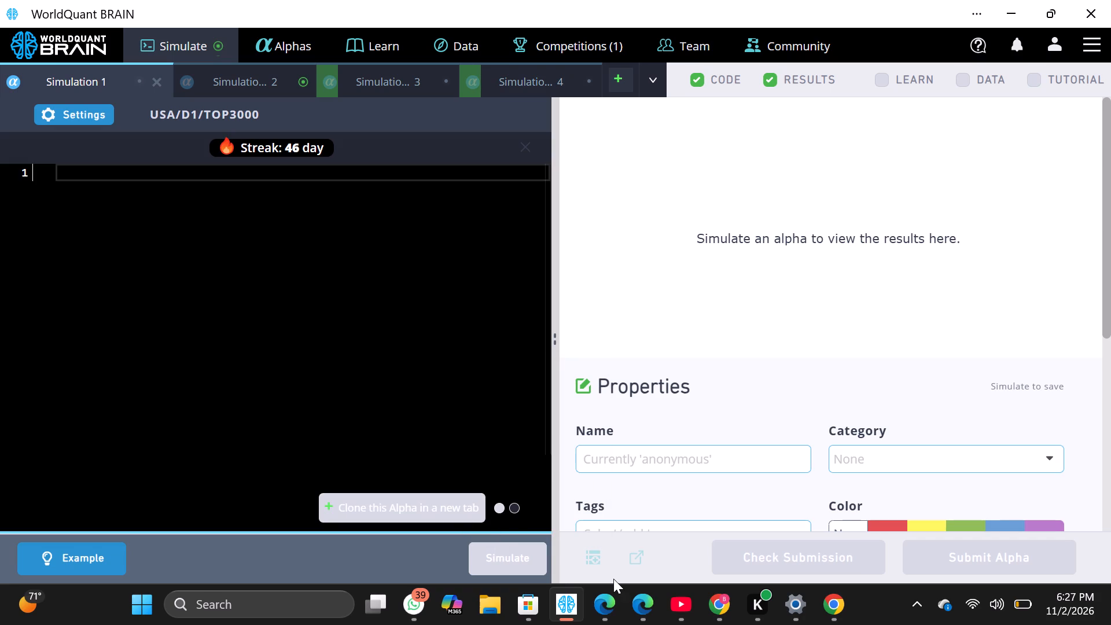
Switch to the Edge guest window and run the simulation of the modified alpha in Simulation 4.
left_click(825, 603)
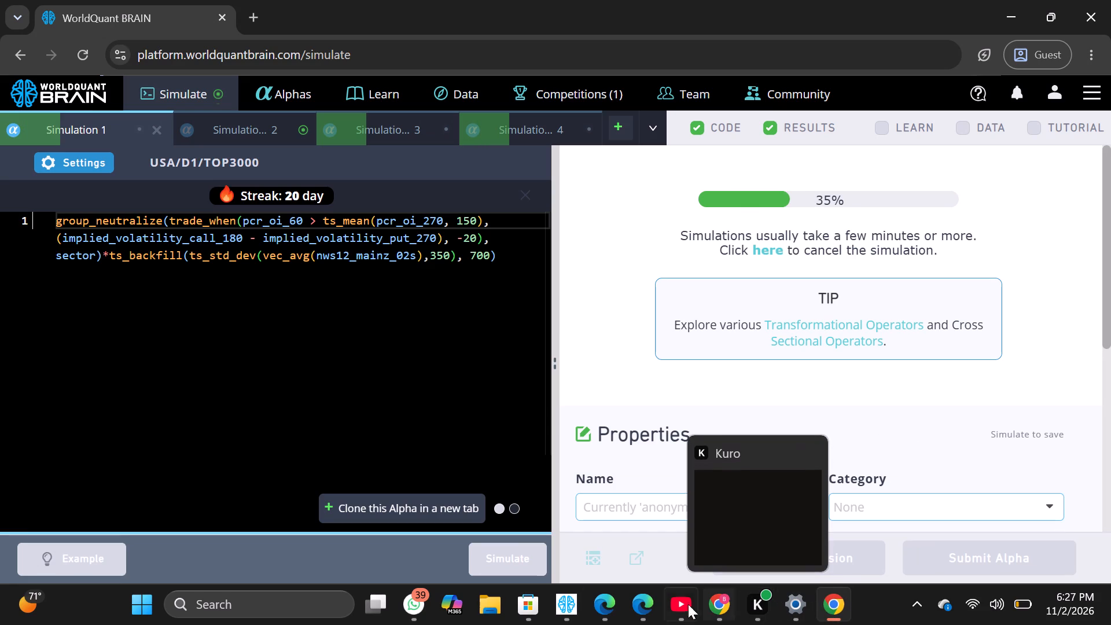
left_click(635, 594)
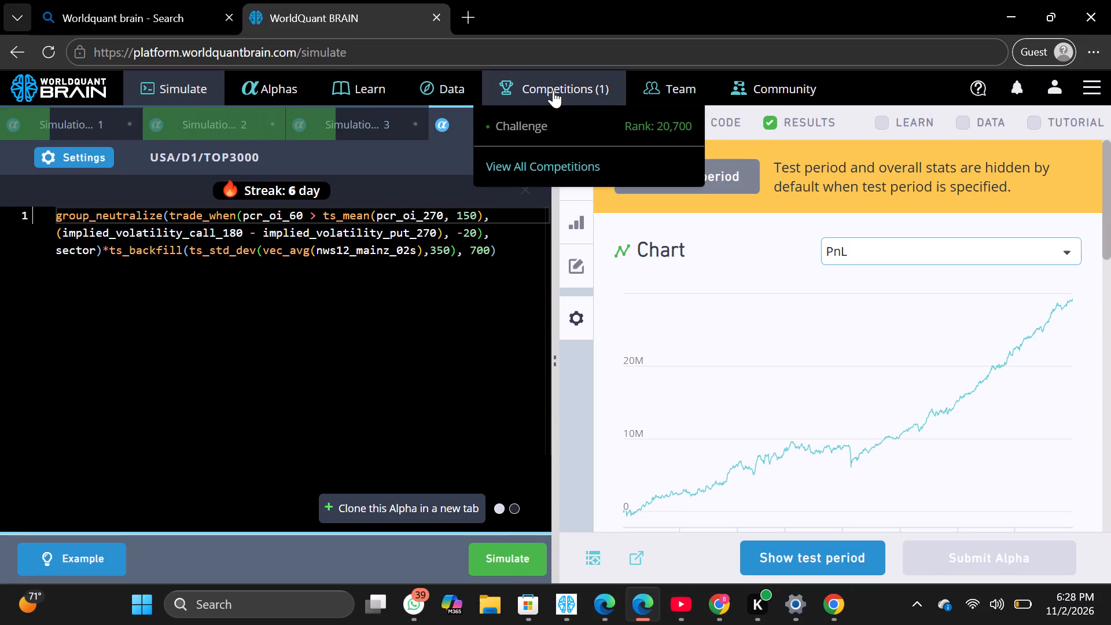
left_click(492, 543)
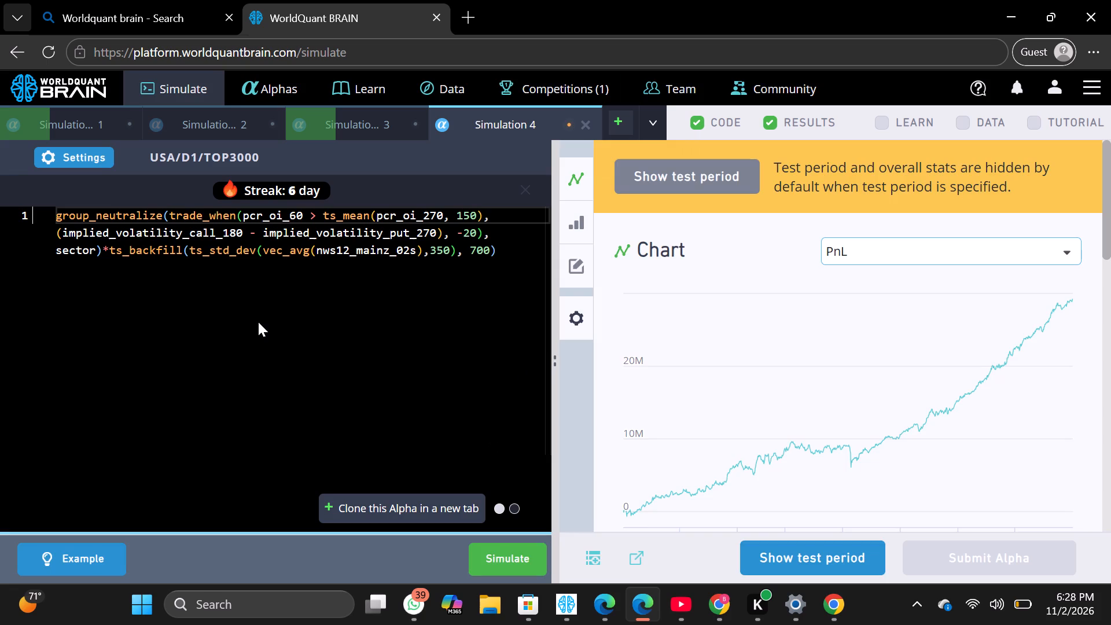
Set the decay of Simulation 2 to 93 and apply the settings.
left_click(205, 117)
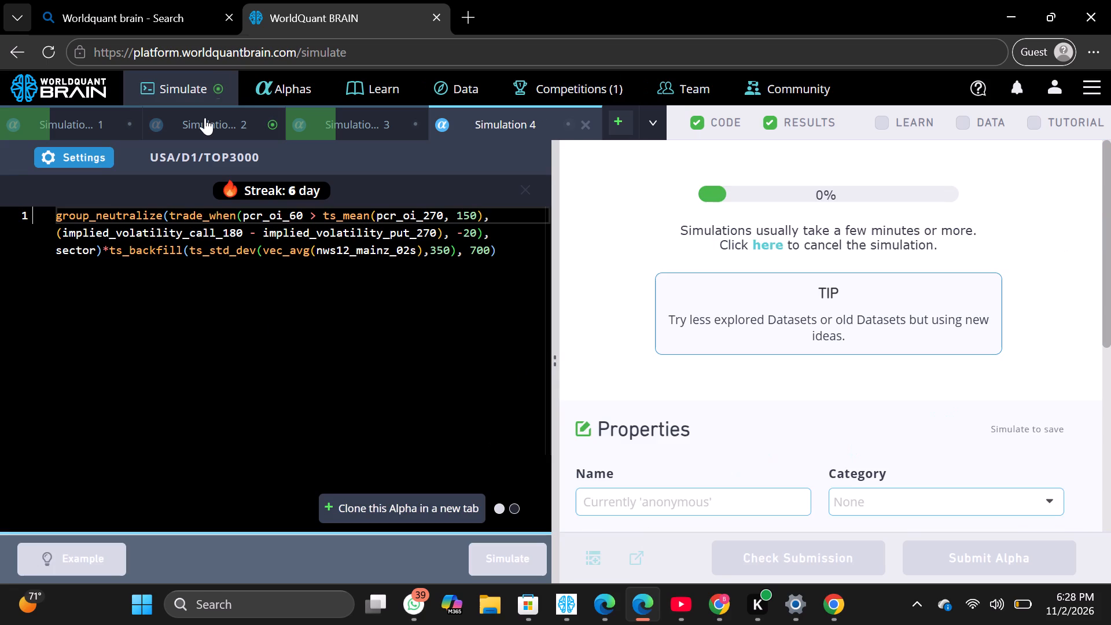
left_click(97, 156)
left_click(424, 412)
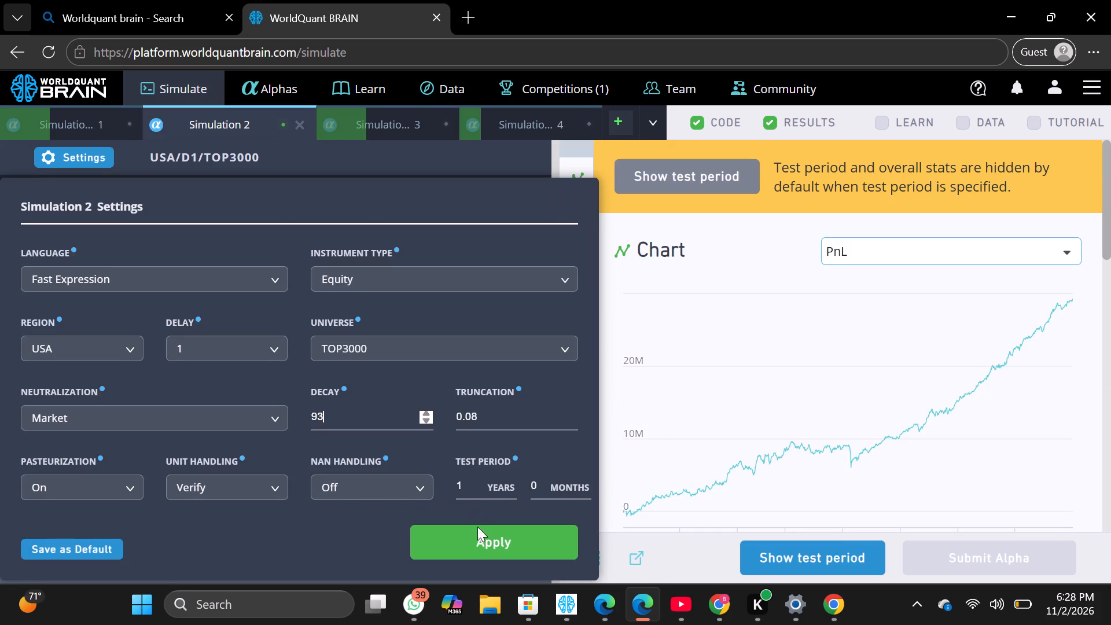
left_click(479, 535)
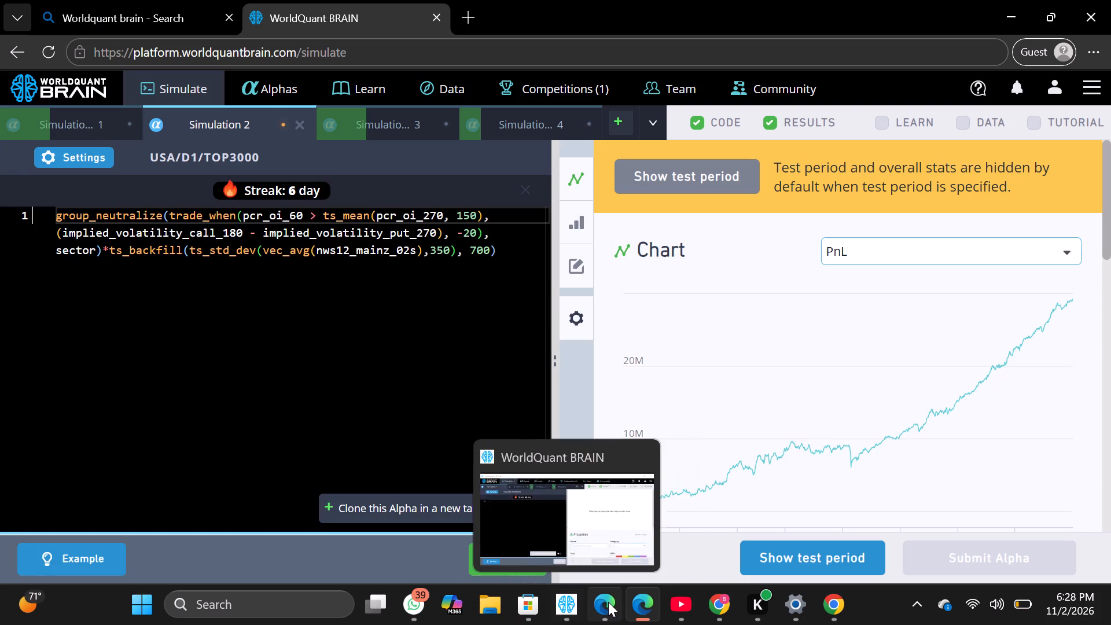
Return to the Chrome guest window, set the decay of Simulation 2 to 87, and run its simulation.
left_click(631, 608)
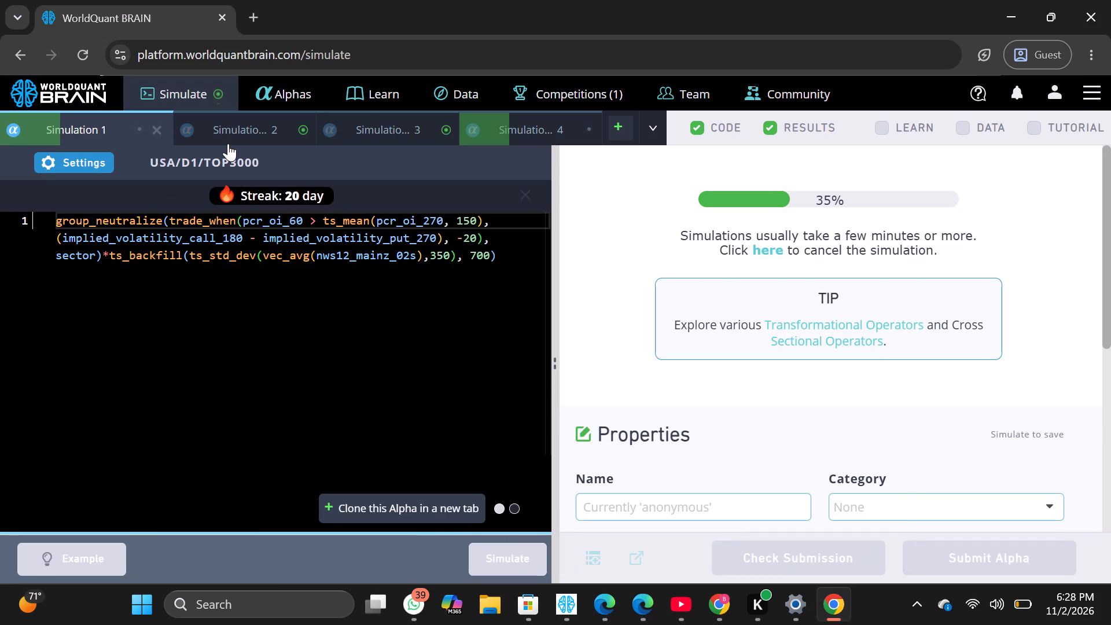
left_click(228, 144)
left_click(90, 167)
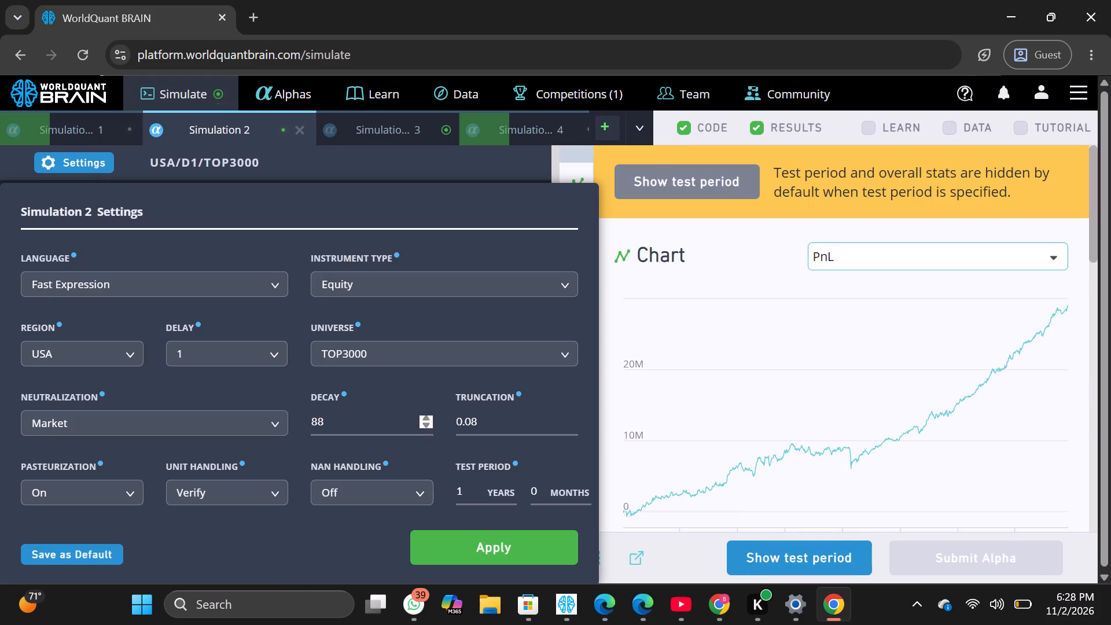
left_click(425, 425)
left_click(469, 545)
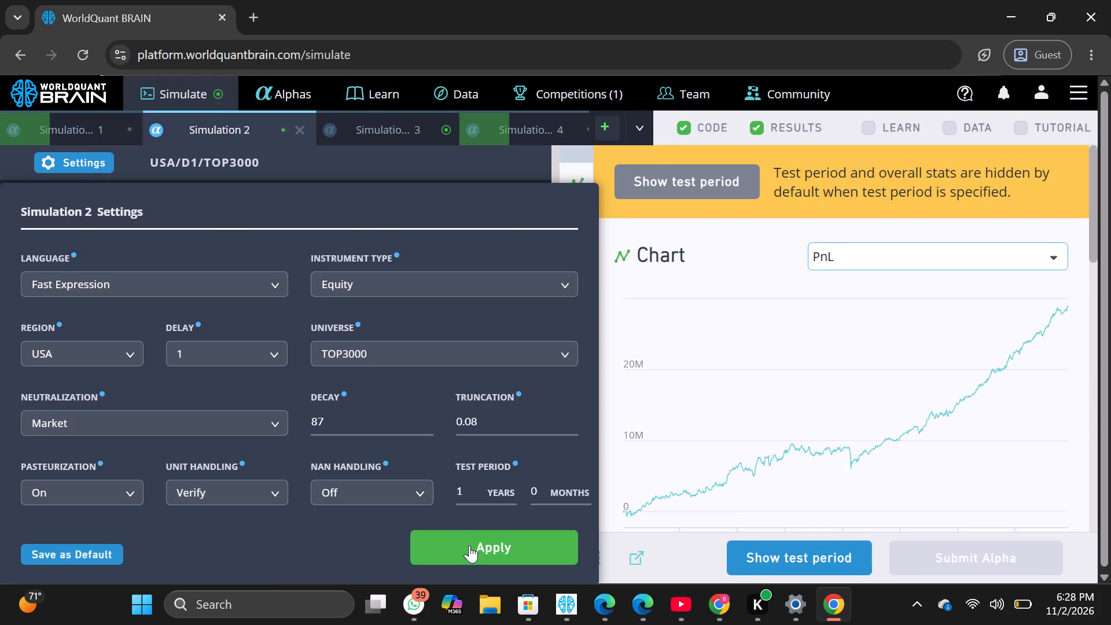
left_click(469, 545)
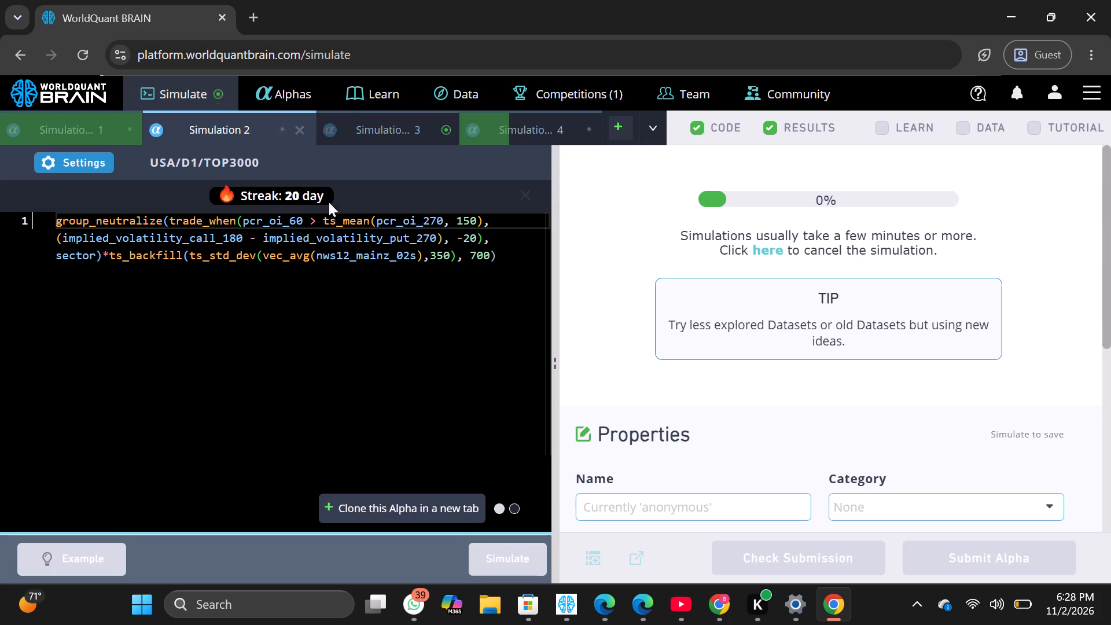
Set the decay of Simulation 3 to 90 and run its simulation.
left_click(355, 128)
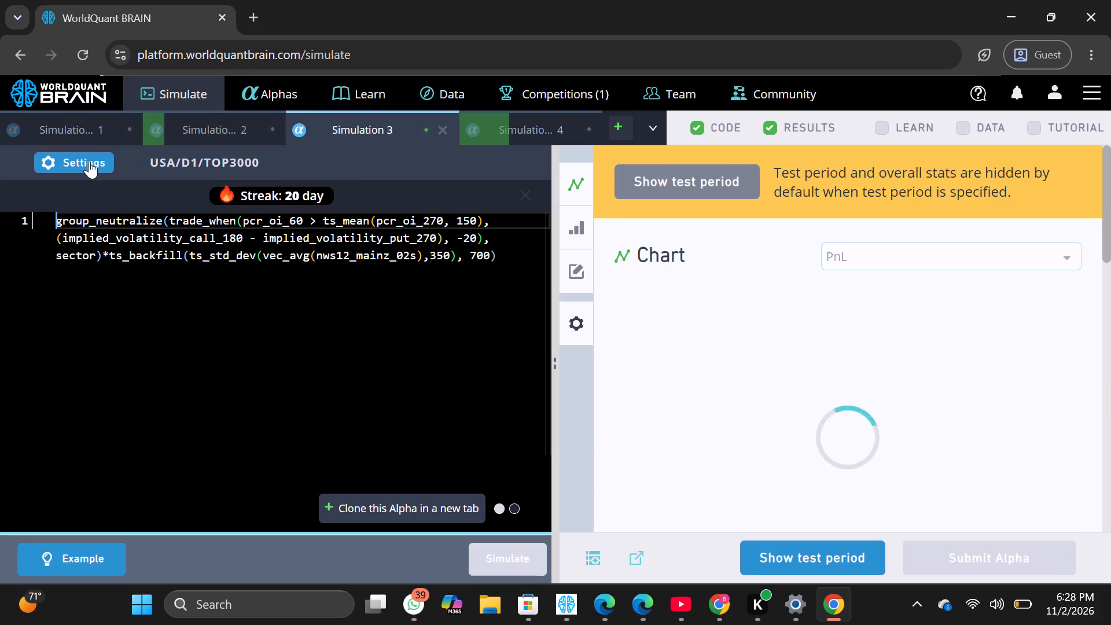
left_click(89, 161)
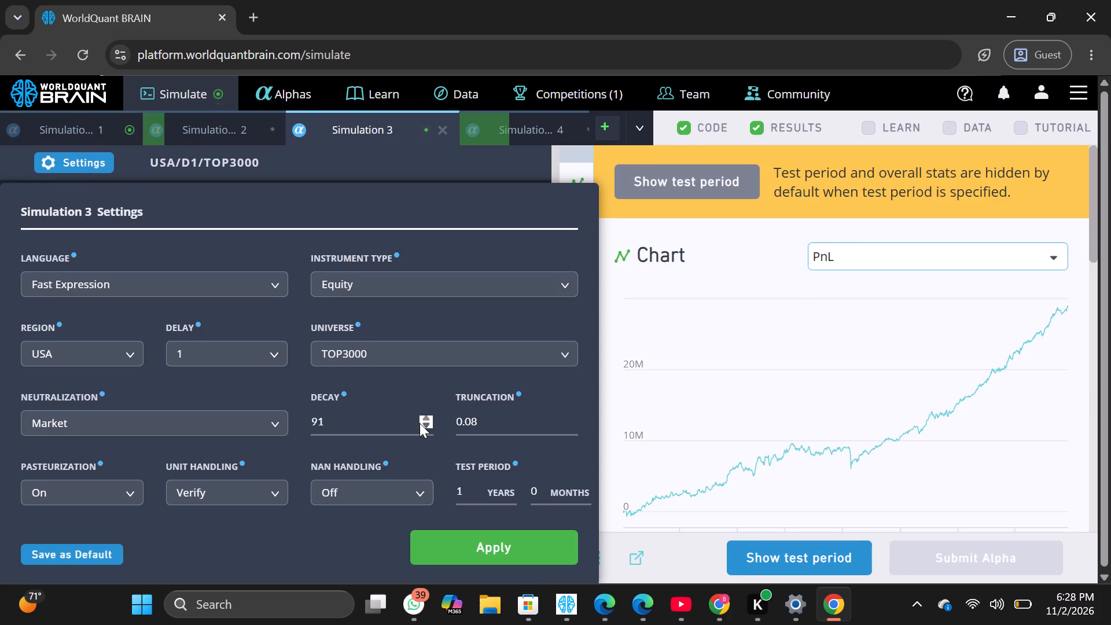
left_click(420, 423)
left_click(491, 544)
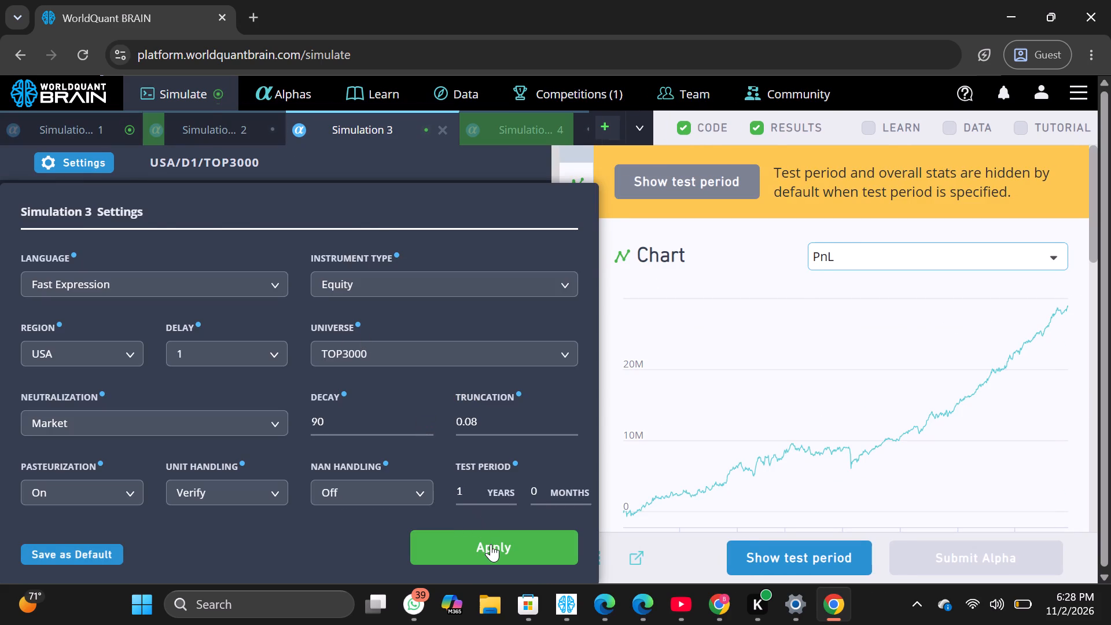
left_click(515, 566)
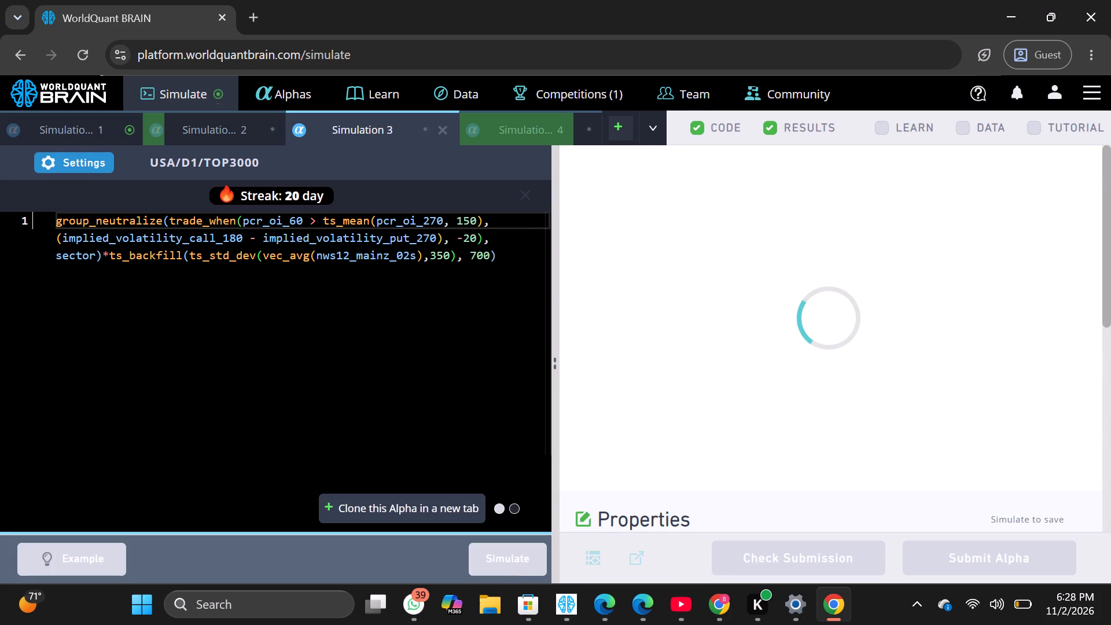
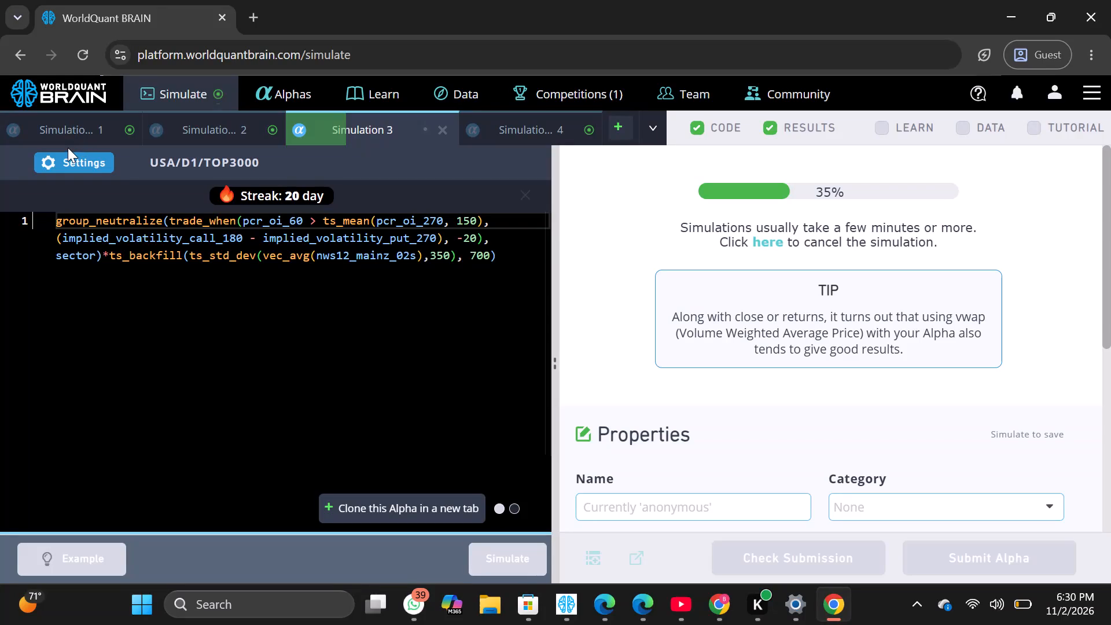
Raise the decay of Simulation 1 by one and run its simulation.
left_click(68, 148)
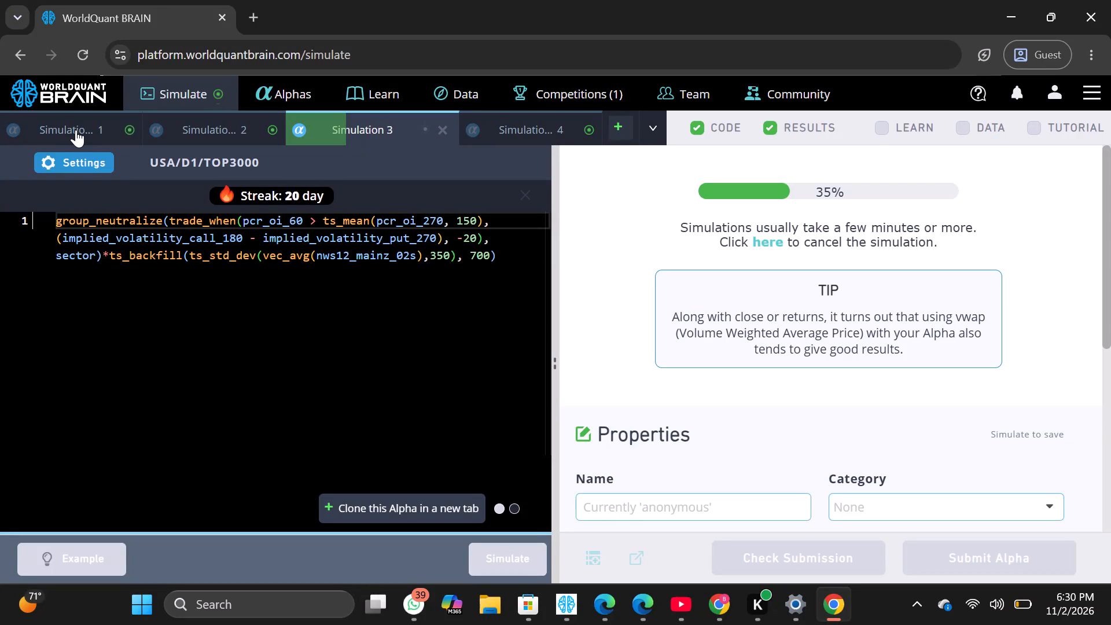
left_click(76, 130)
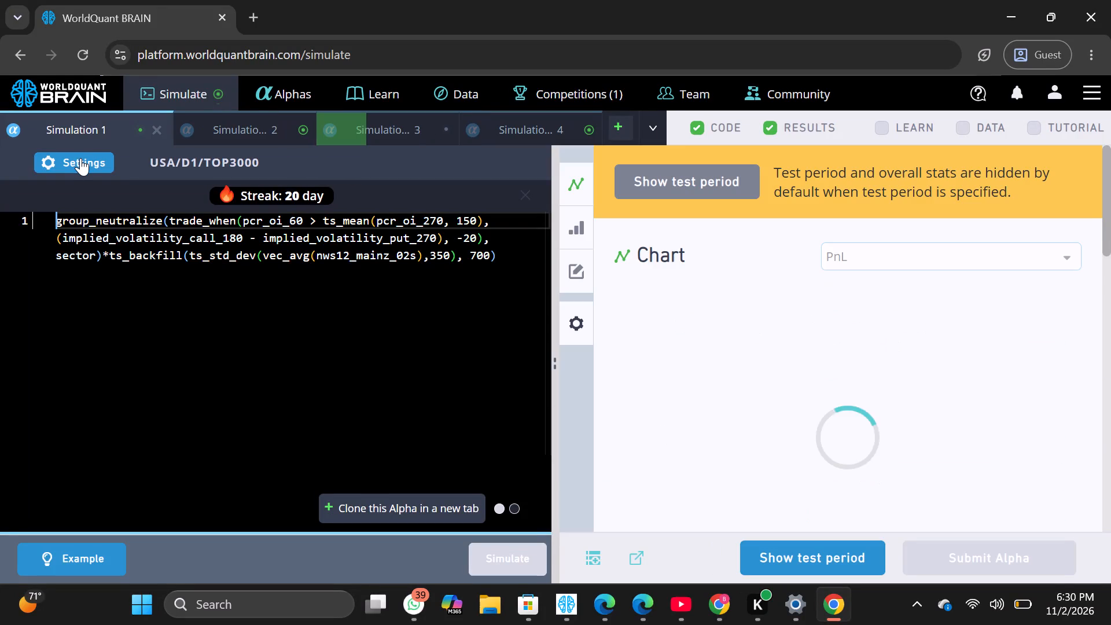
left_click(80, 158)
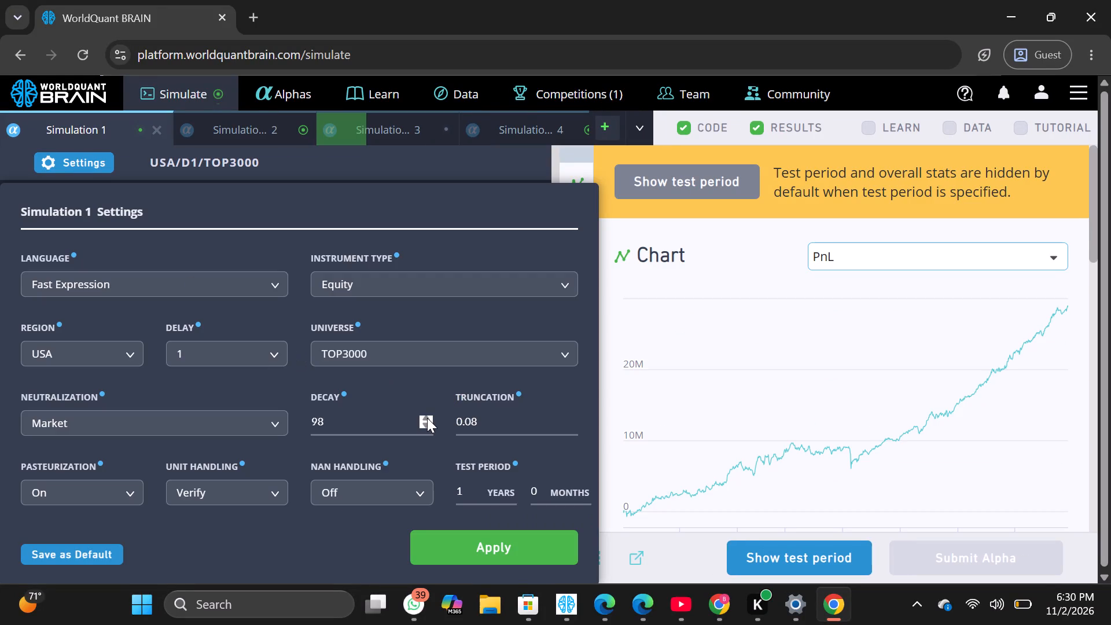
left_click(427, 418)
left_click(483, 543)
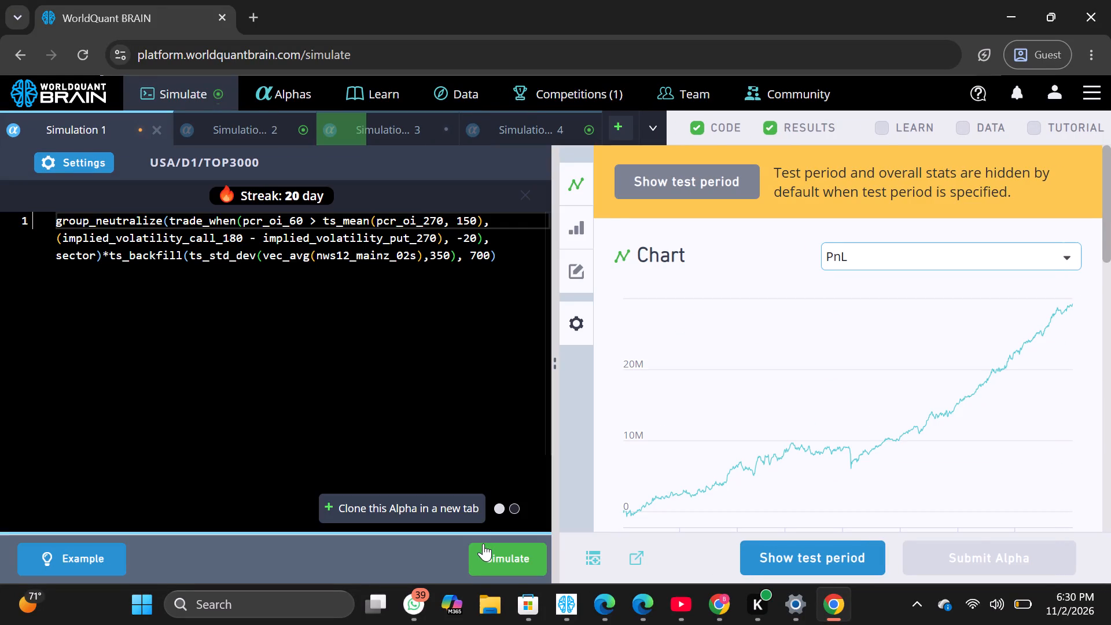
left_click(483, 543)
Set the decay of Simulation 2 to 86 and run its simulation.
left_click(251, 131)
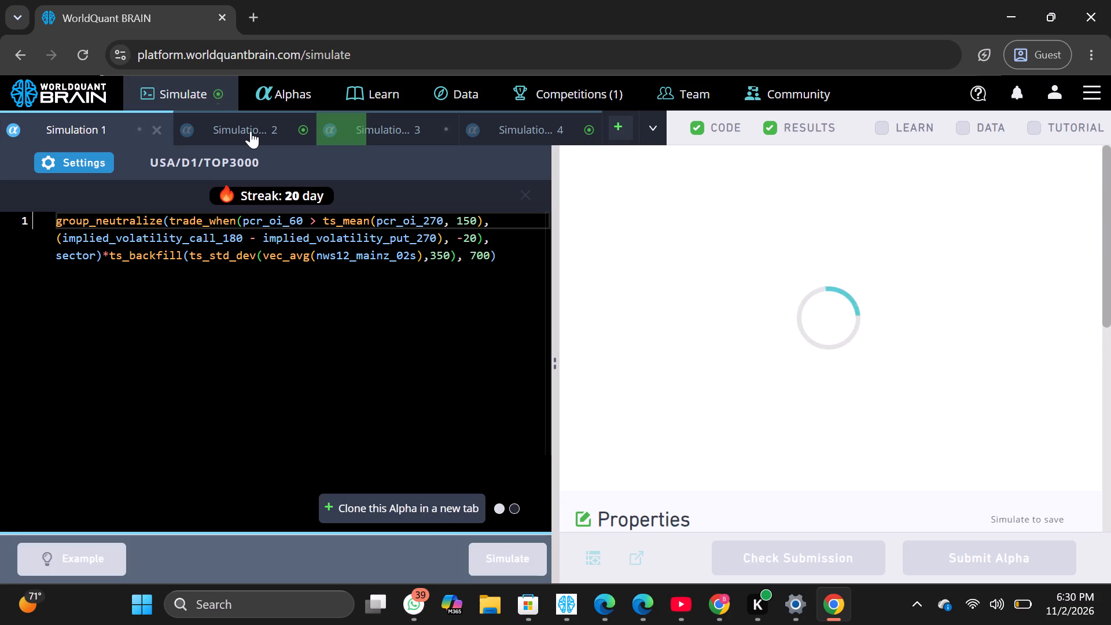
left_click(77, 156)
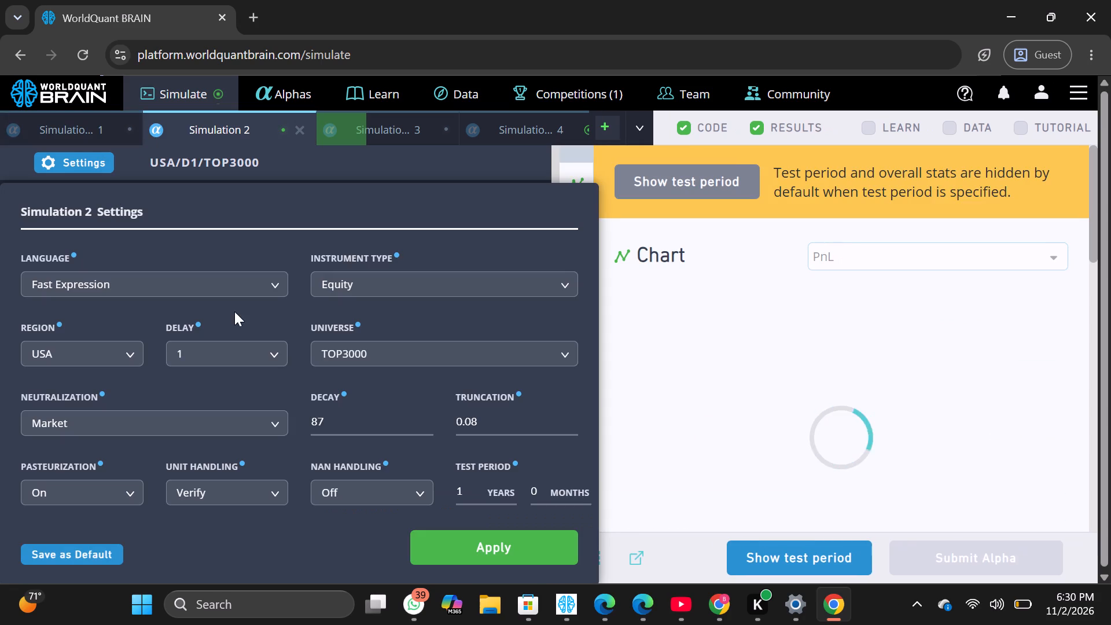
left_click(425, 425)
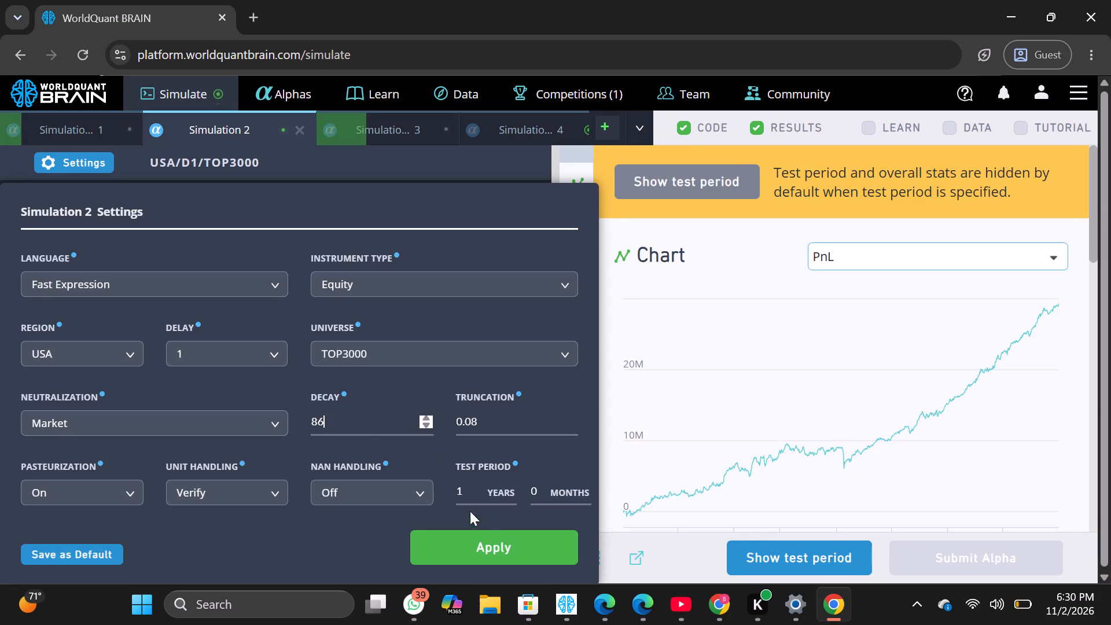
left_click(483, 532)
left_click_drag(485, 539, 488, 545)
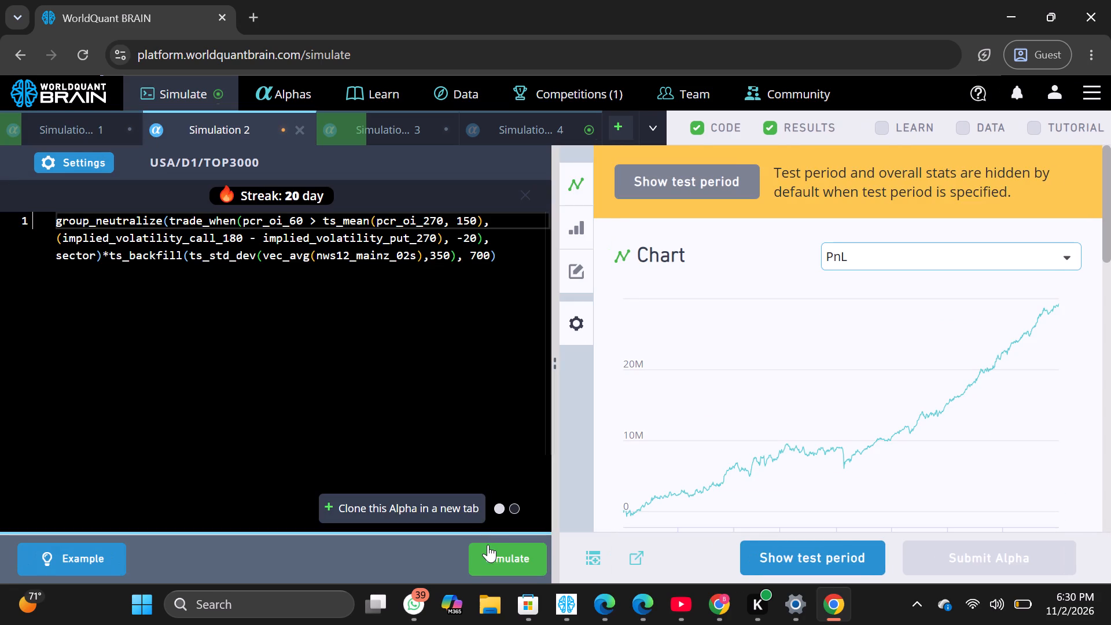
left_click(488, 545)
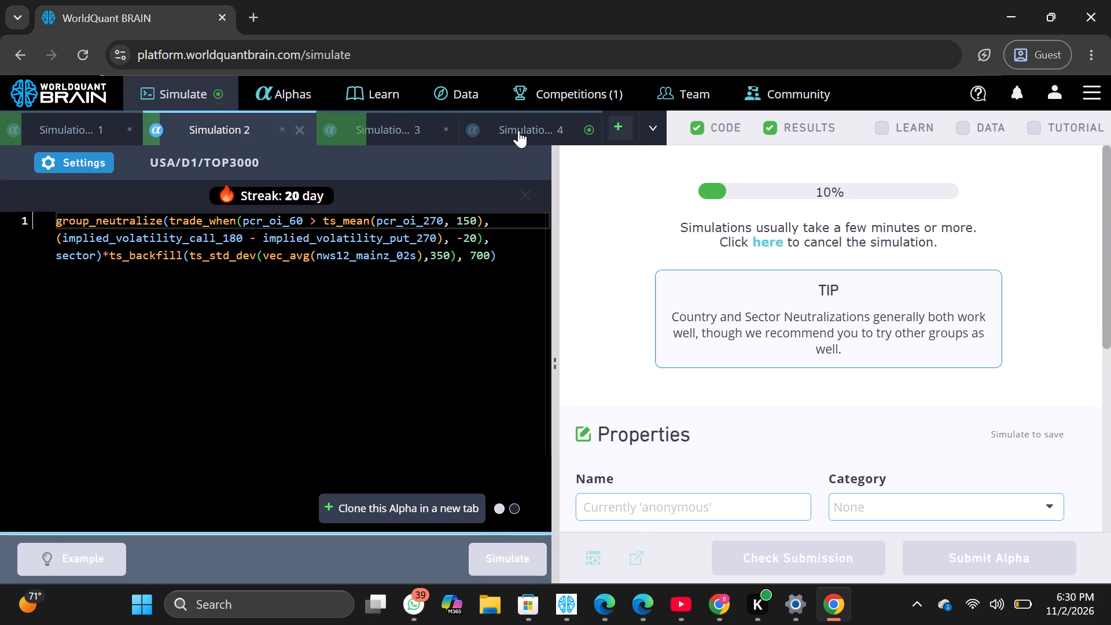
Set the decay of Simulation 4 to 94 and apply the settings.
left_click(518, 130)
left_click(92, 160)
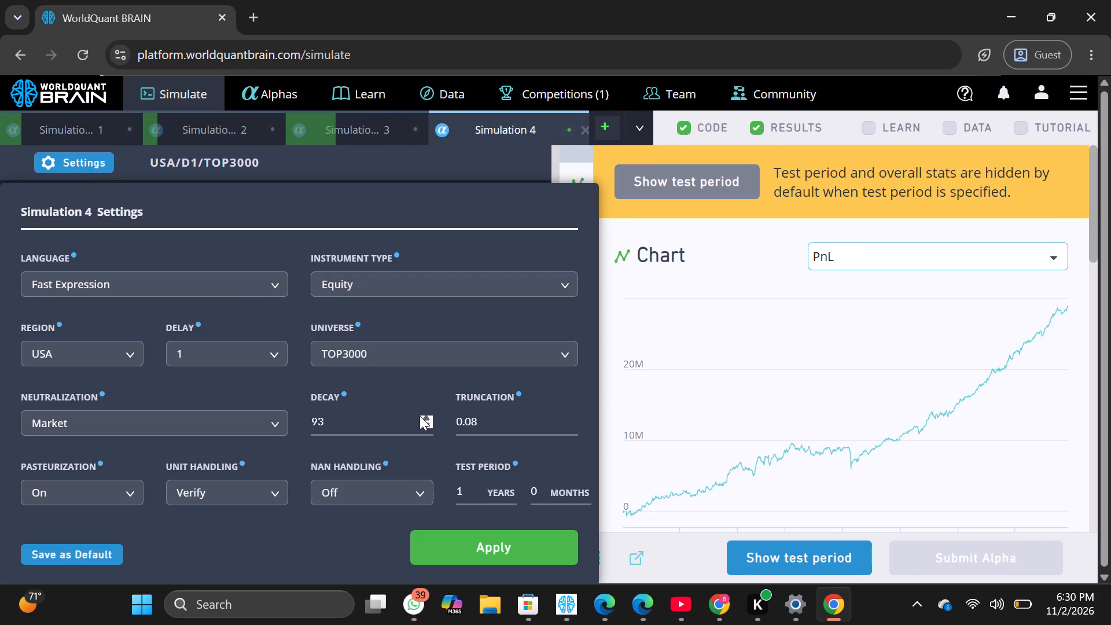
left_click(420, 416)
left_click(496, 536)
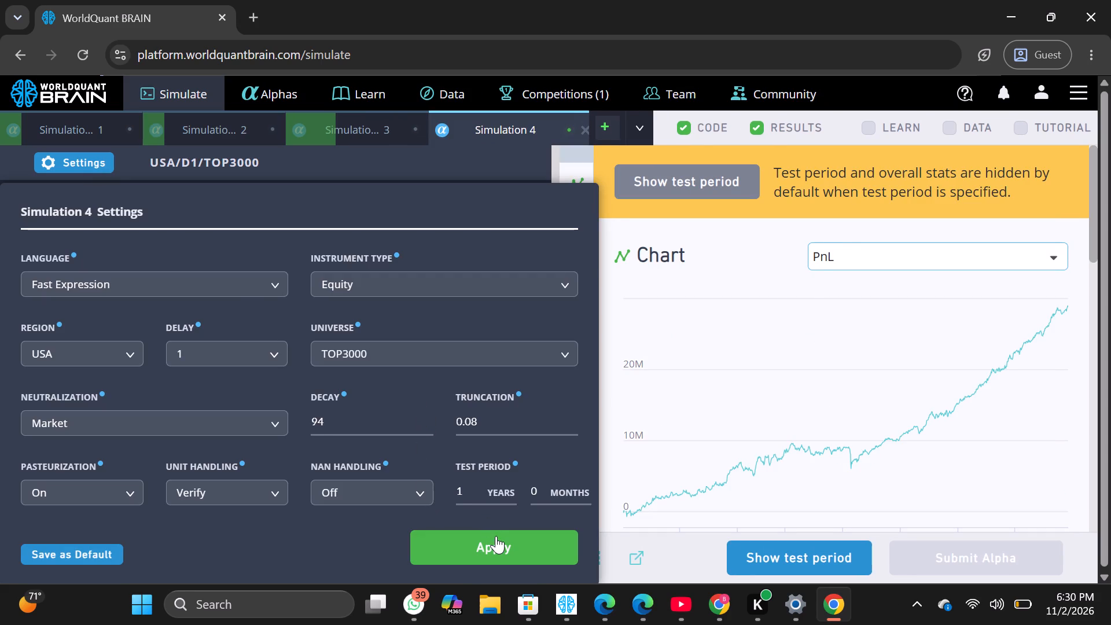
Switch to the WorldQuant BRAIN app window and set the decay of the empty Simulation 1 to 7.
left_click(564, 597)
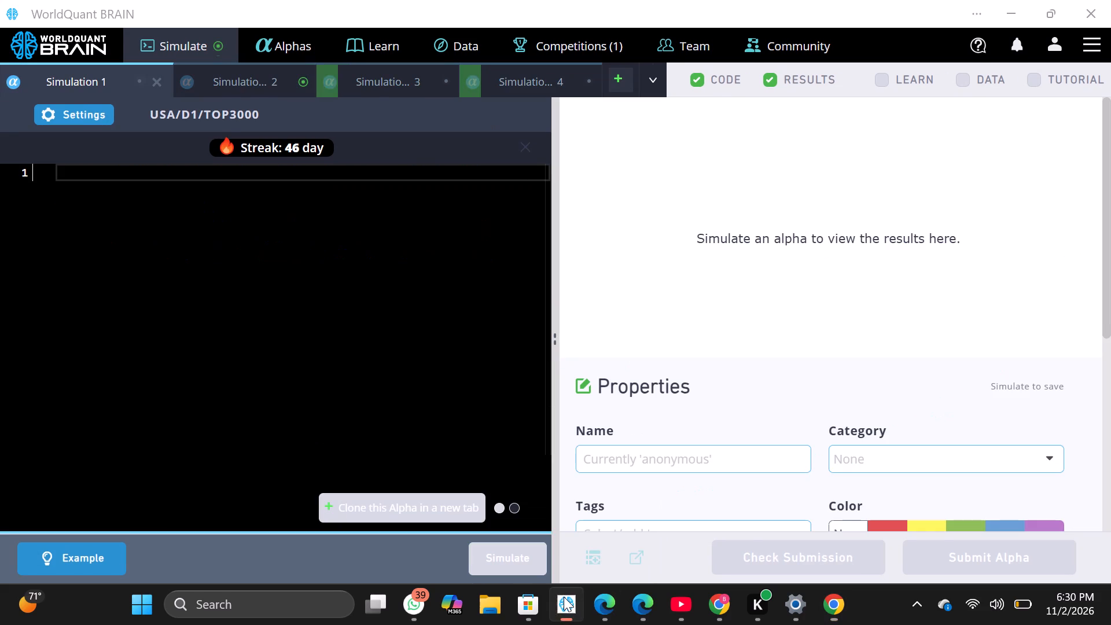
left_click(93, 111)
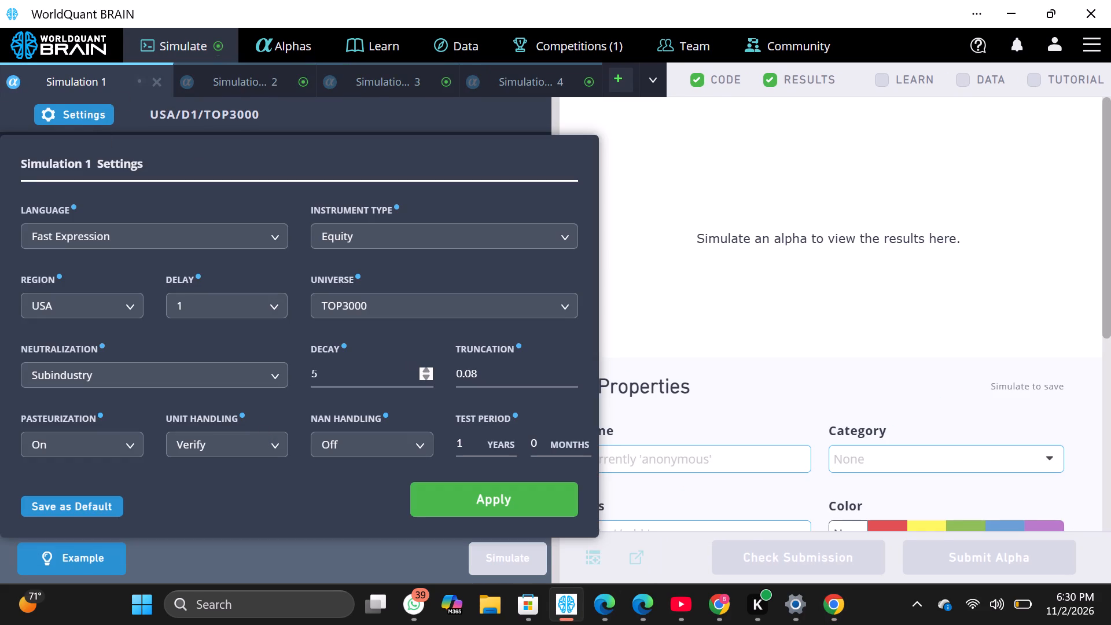
left_click(424, 369)
left_click(473, 487)
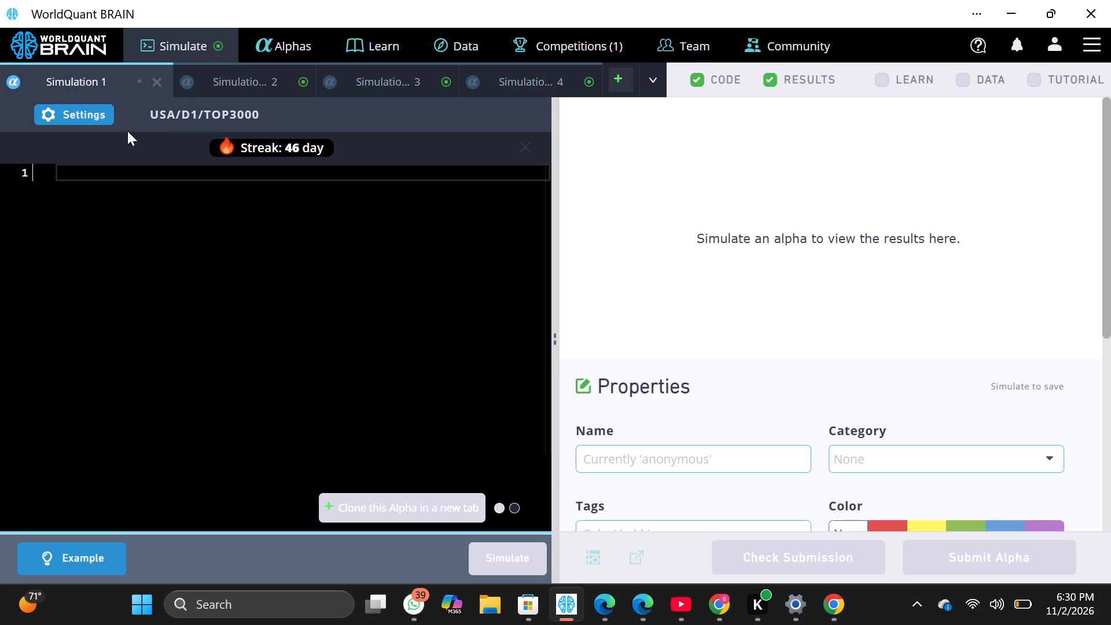
left_click(102, 119)
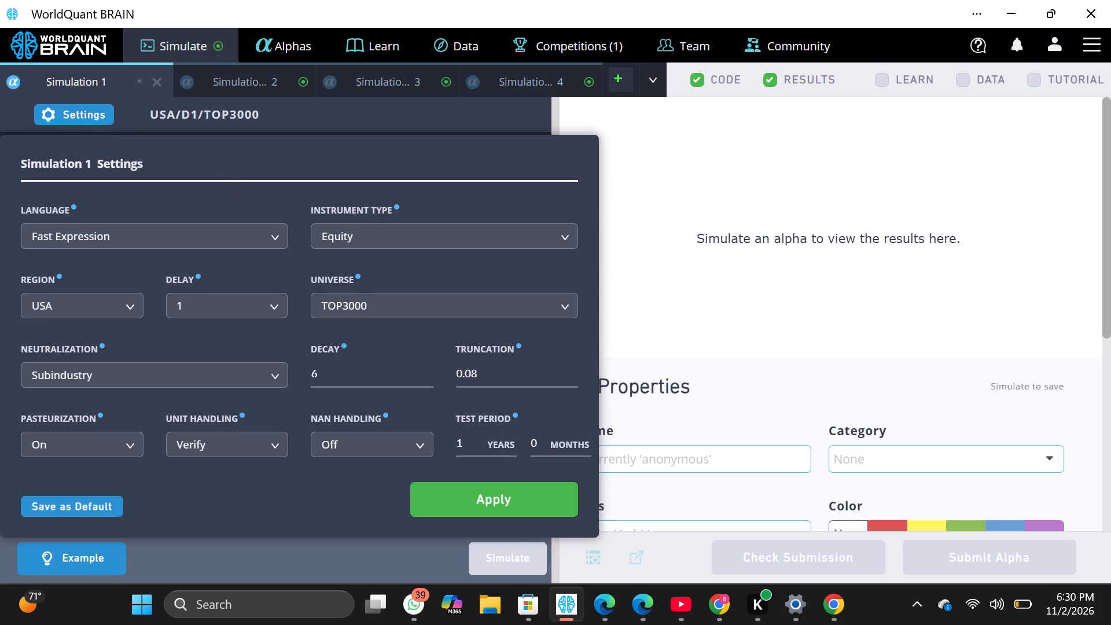
left_click(428, 370)
left_click(492, 485)
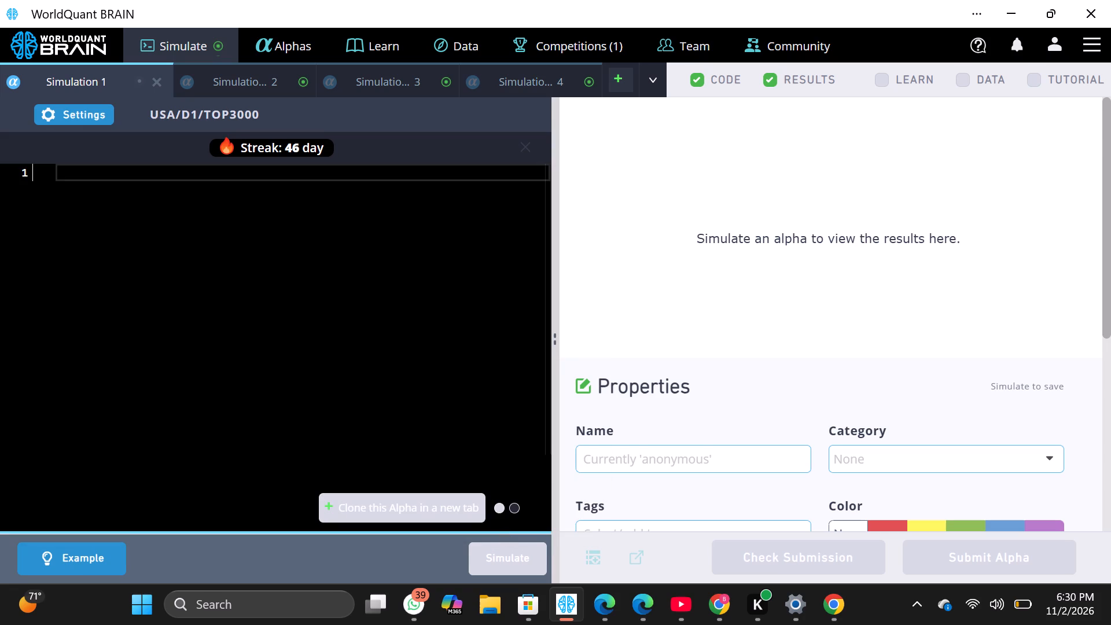
Set the decay of the skew alpha in Simulation 2 to 4 and run its simulation.
left_click(245, 69)
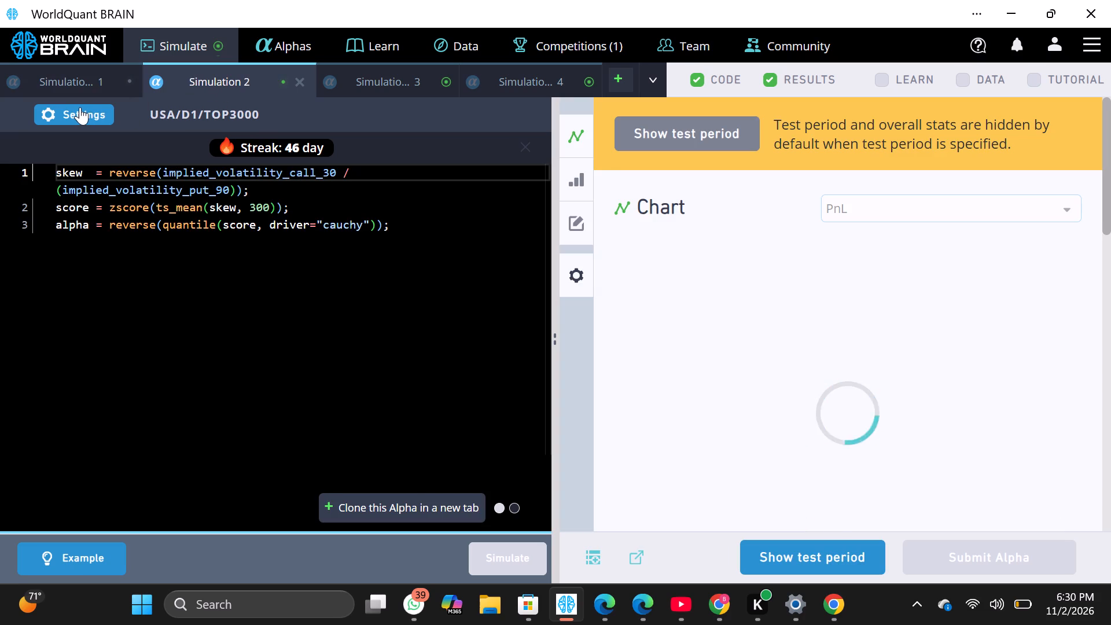
left_click(80, 107)
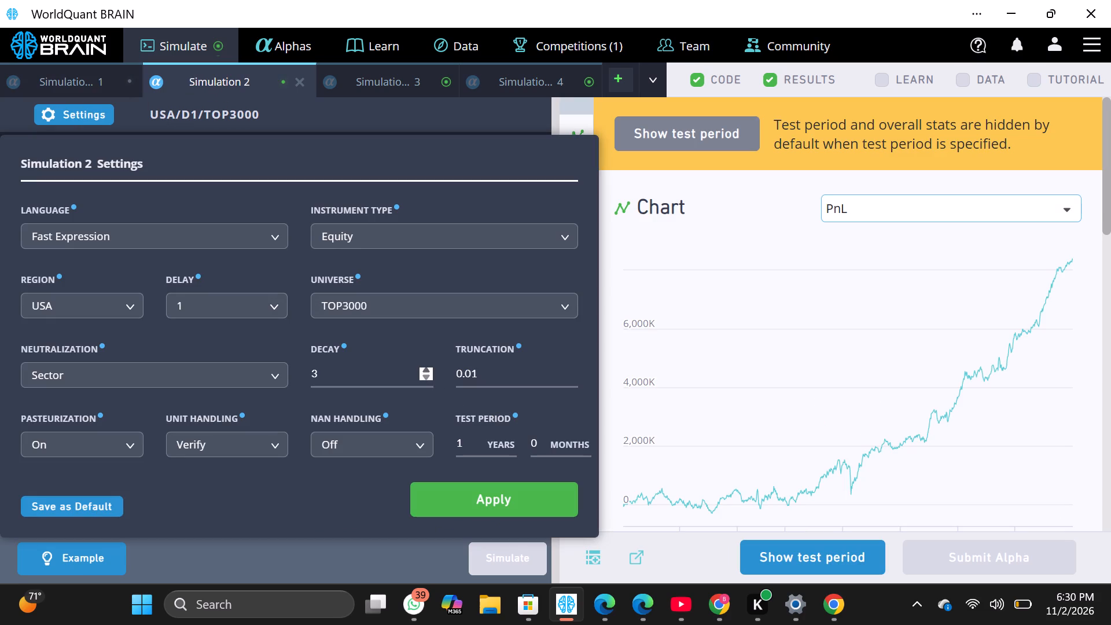
left_click(422, 367)
left_click(492, 492)
left_click(505, 550)
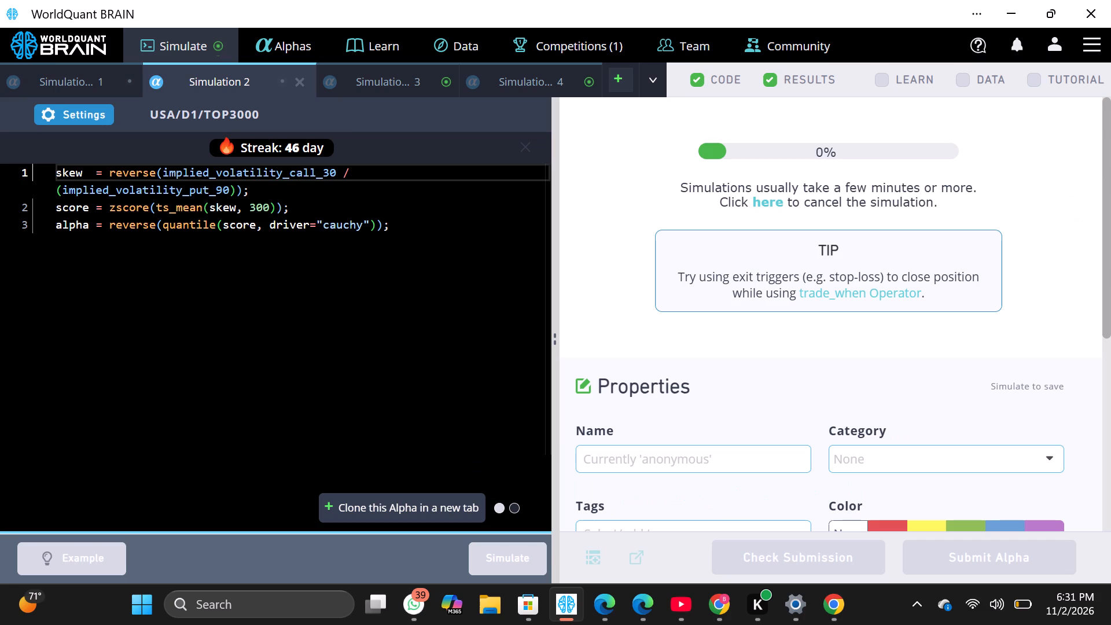
Set the decay of the skew alpha in Simulation 3 to 4 and run its simulation.
left_click(359, 96)
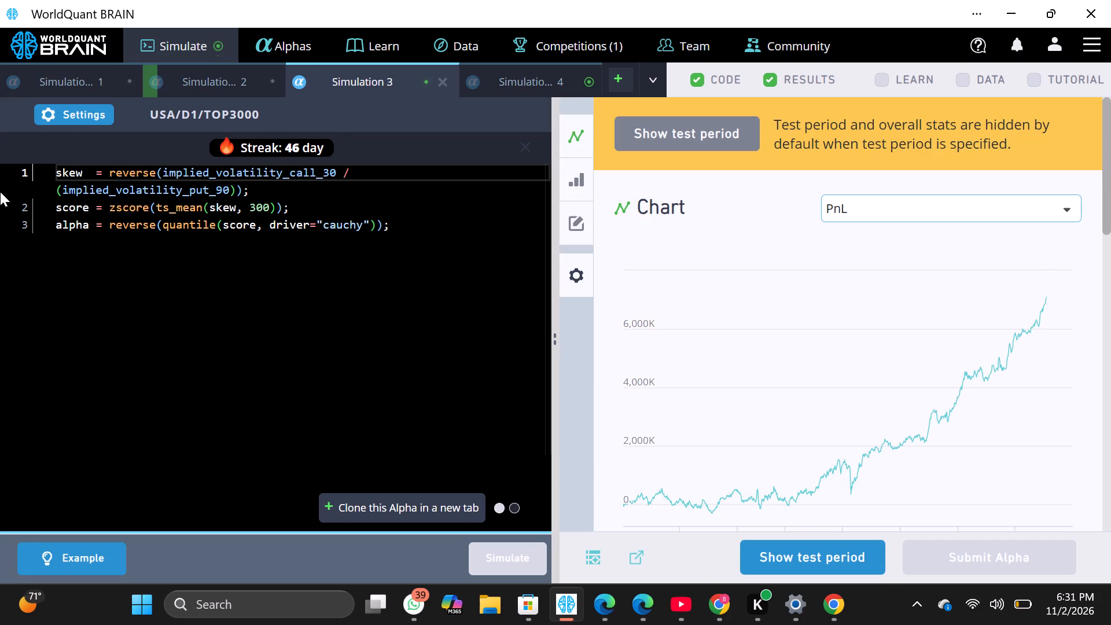
left_click(69, 126)
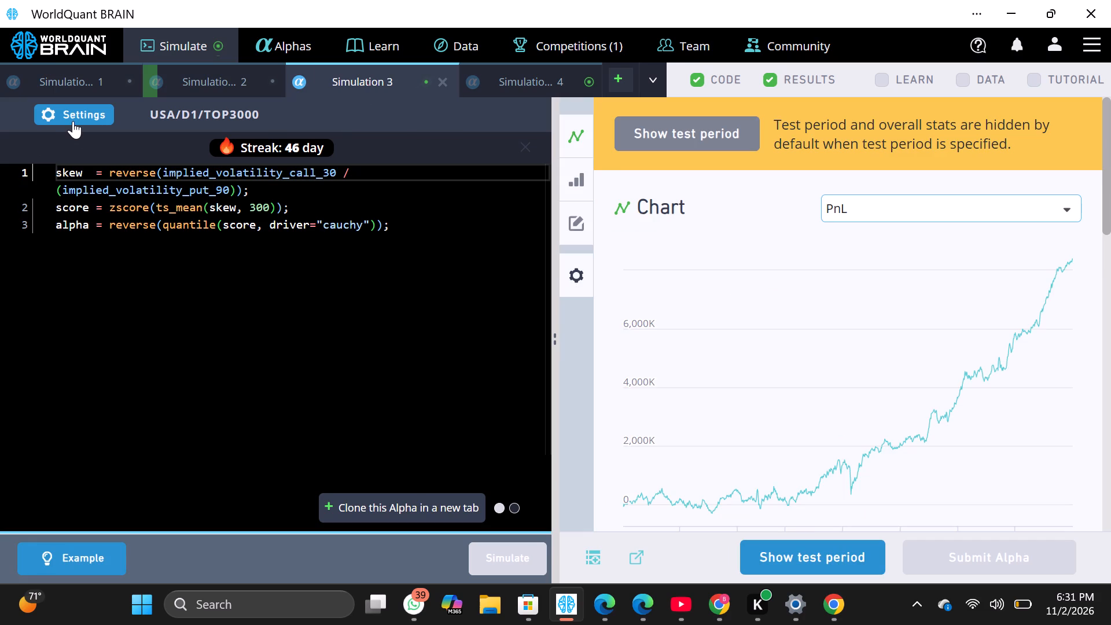
left_click(73, 121)
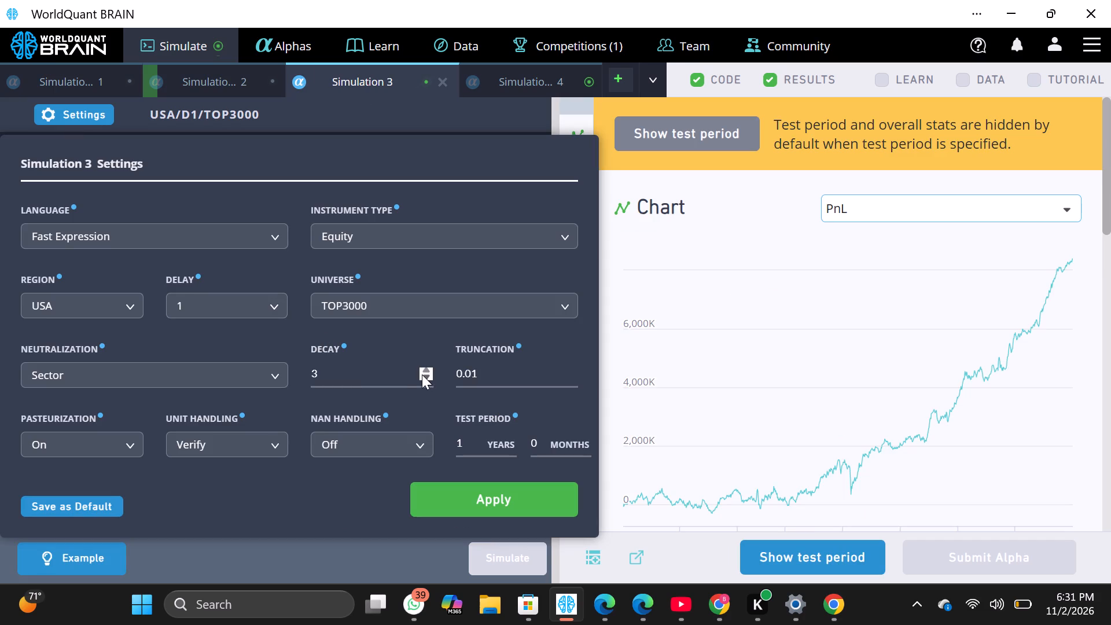
left_click(424, 369)
left_click(482, 501)
left_click(502, 545)
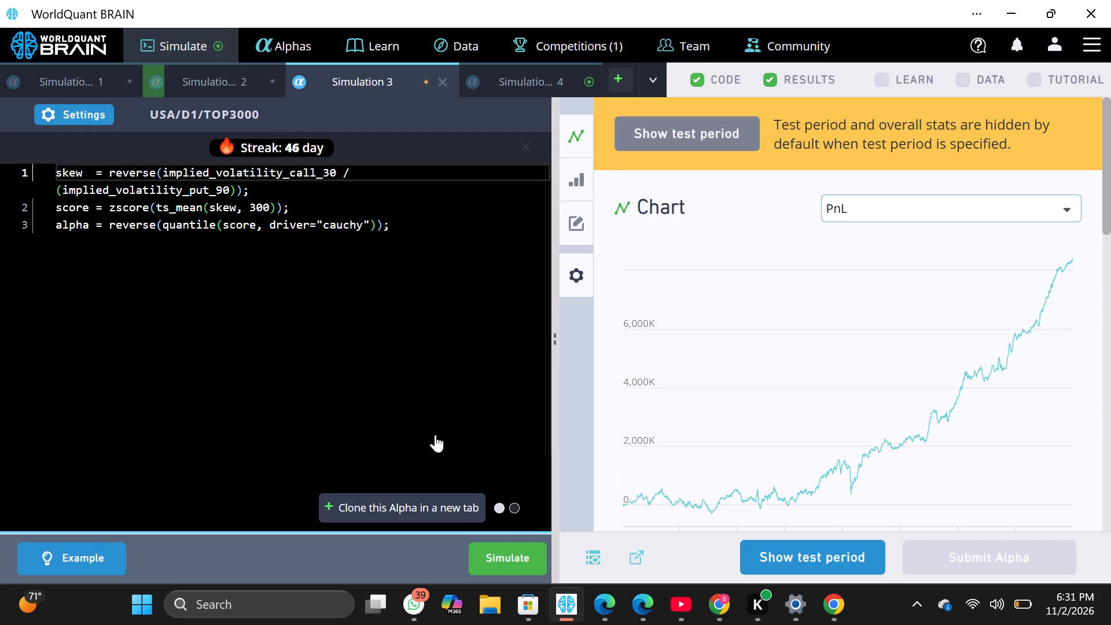
Set the decay of the skew alpha in Simulation 4 to 4 and run its simulation.
left_click(498, 76)
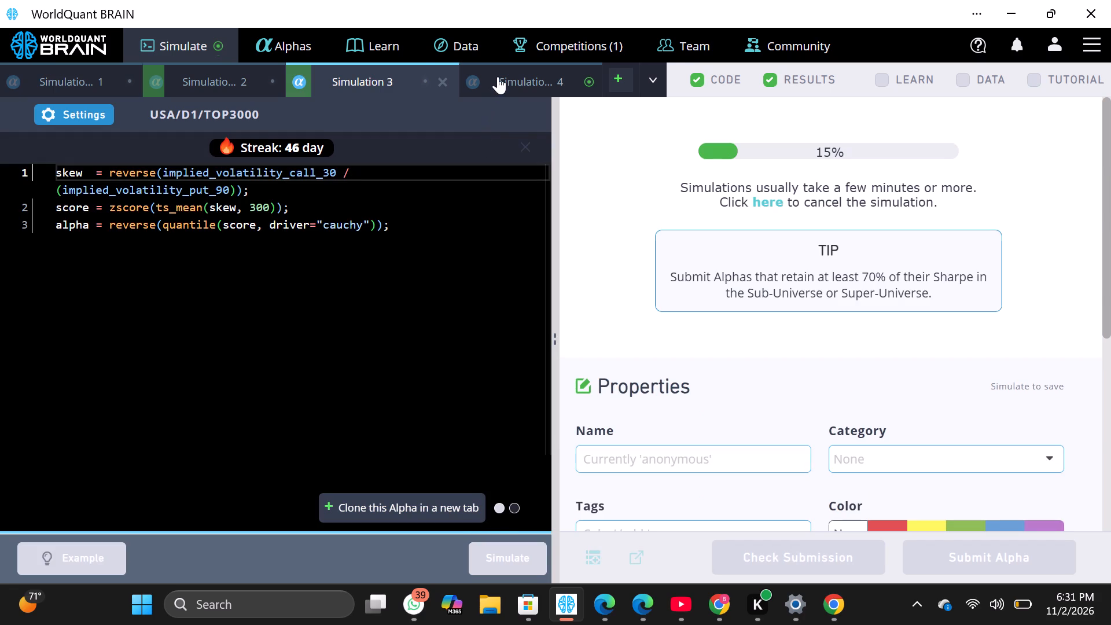
left_click(106, 113)
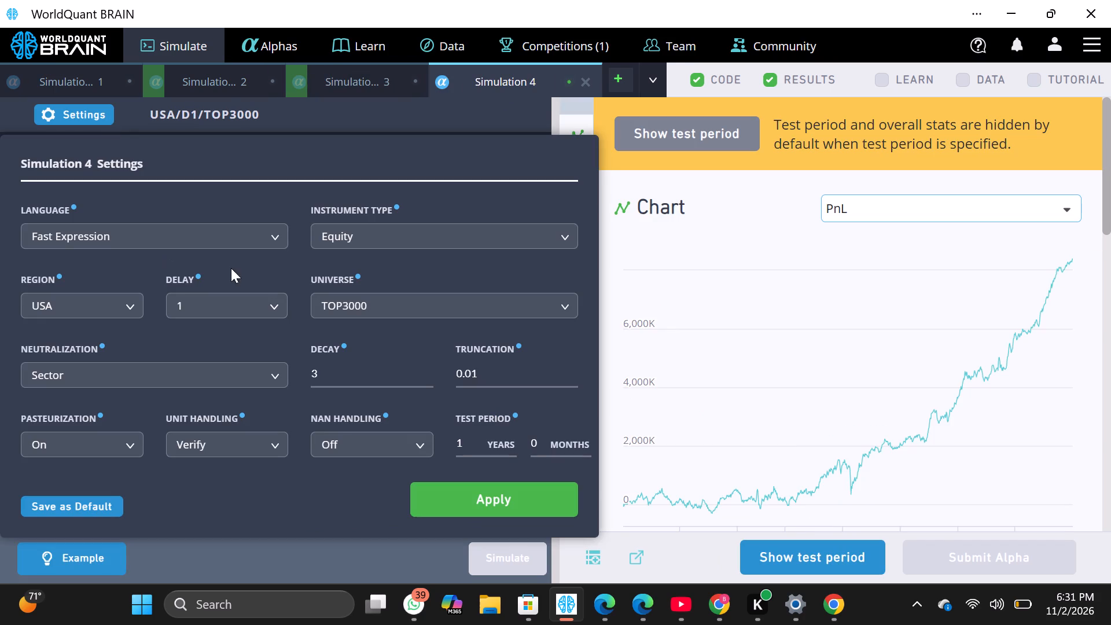
left_click(421, 370)
left_click(488, 488)
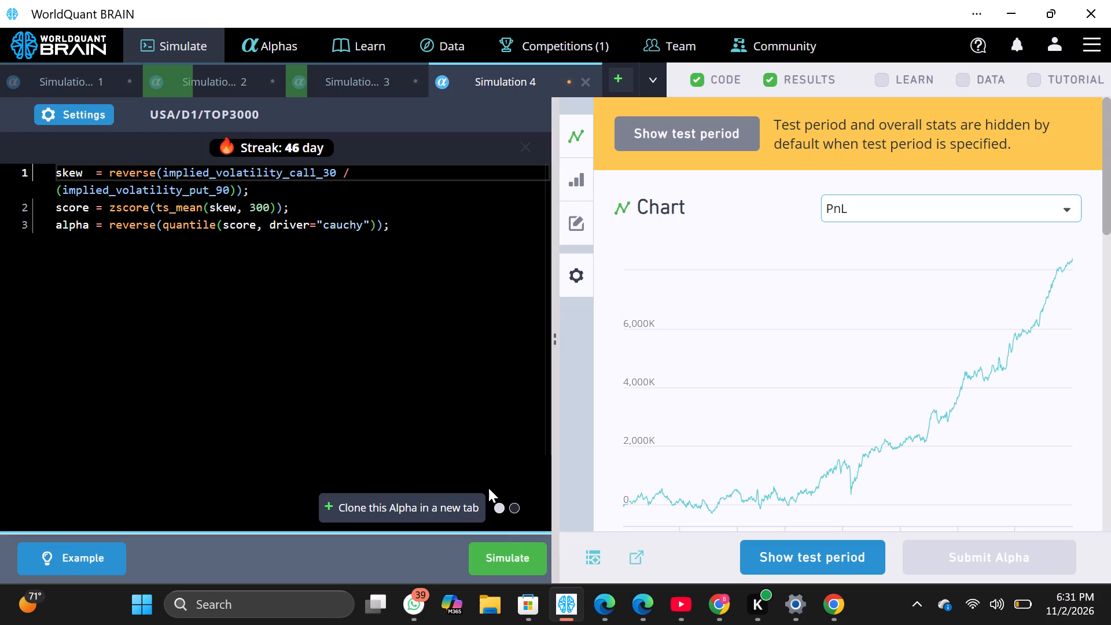
left_click(503, 545)
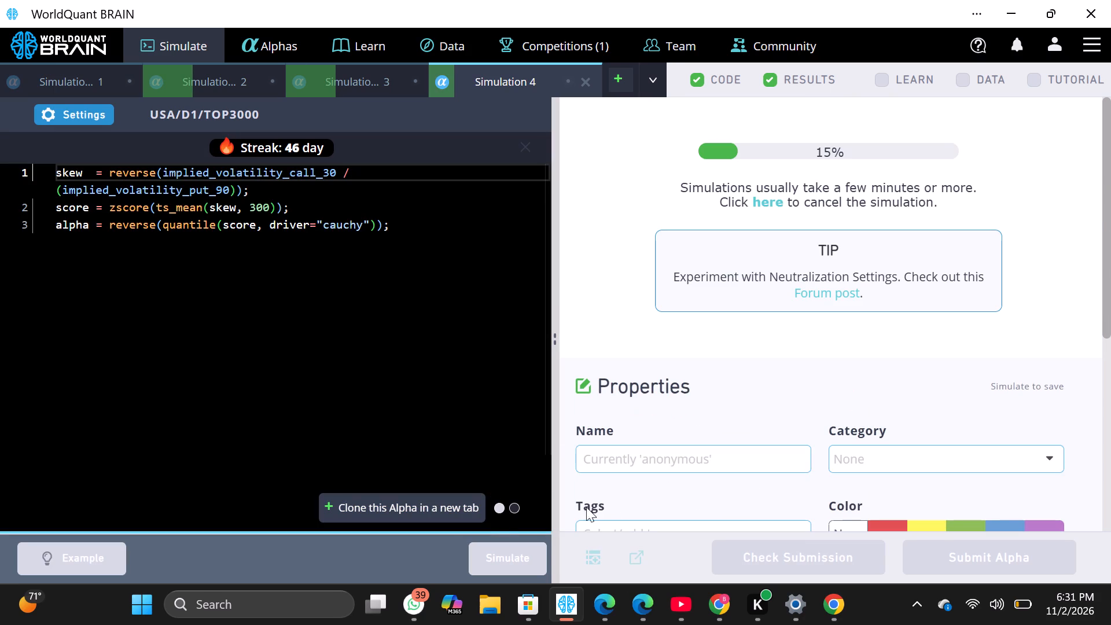
Switch back to the Chrome guest window and run the simulation of the alpha in Simulation 4.
left_click(829, 611)
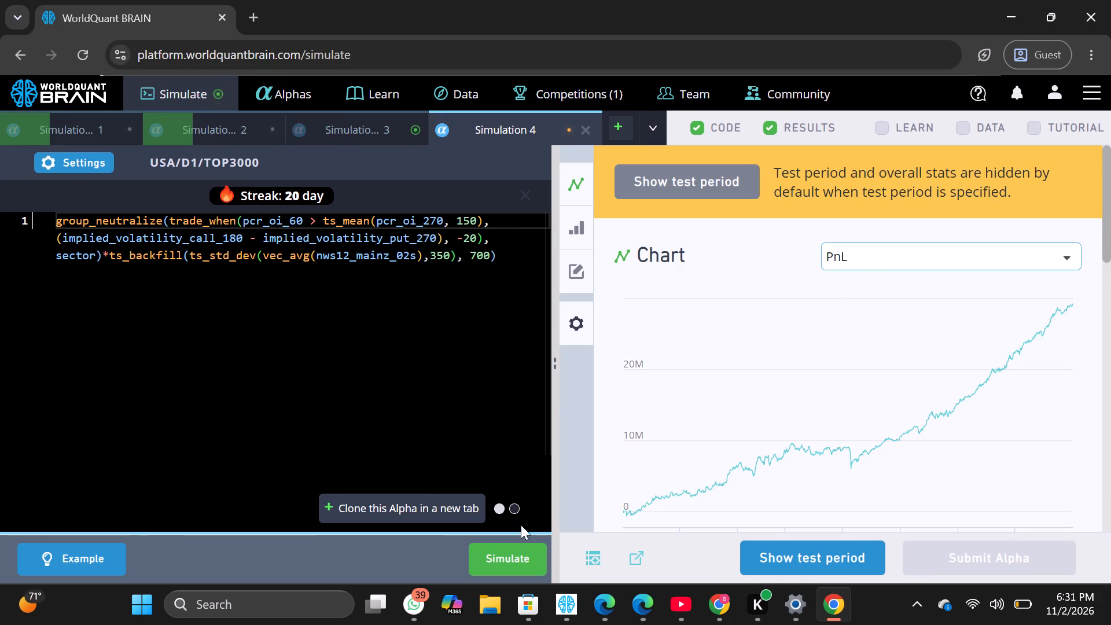
left_click(517, 544)
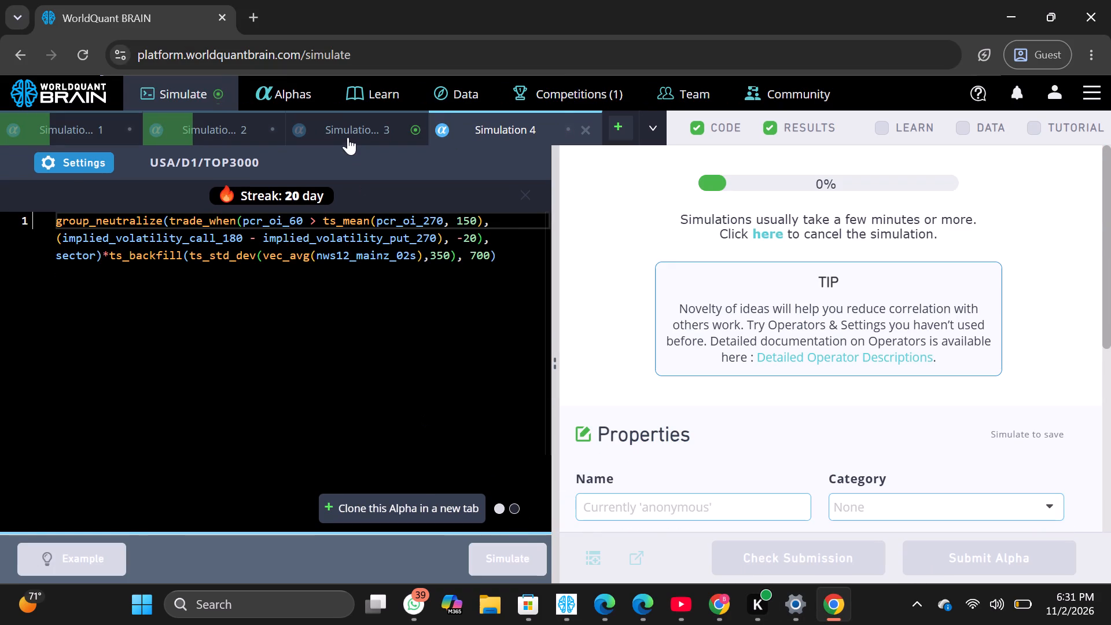
Set the decay of the alpha in Simulation 3 to 91 and run its simulation.
left_click(350, 128)
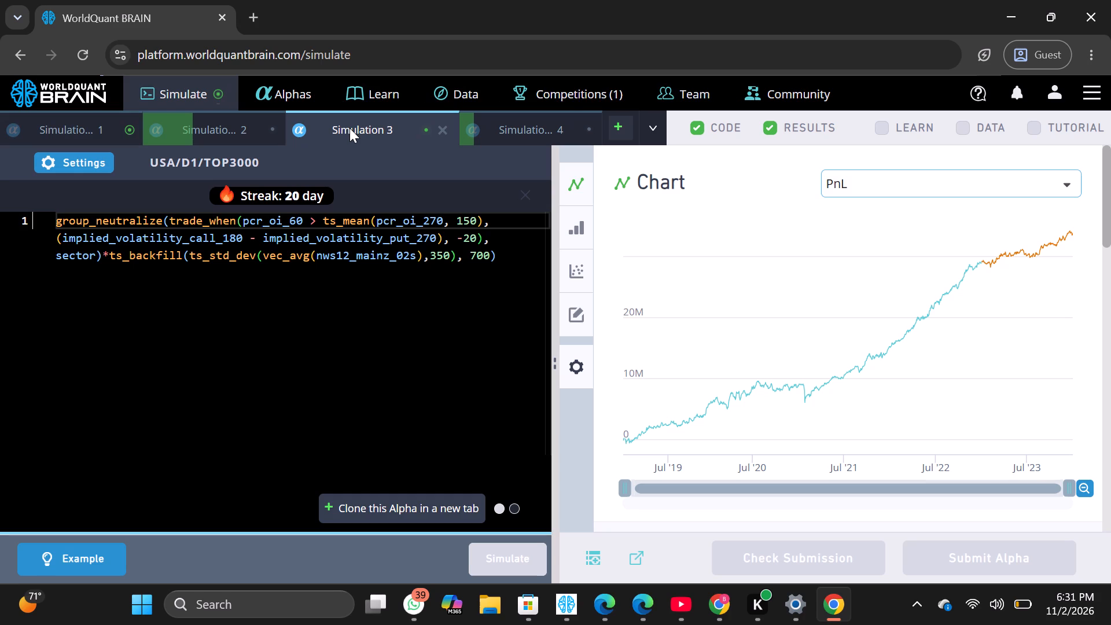
left_click(72, 156)
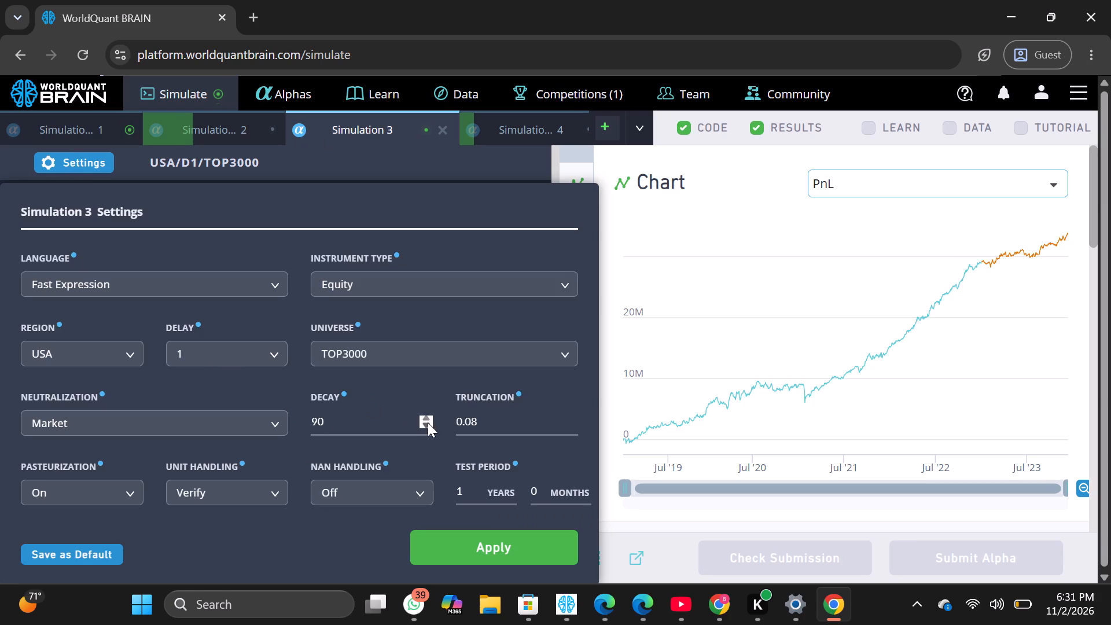
left_click(428, 414)
left_click(427, 417)
left_click(487, 539)
left_click(504, 553)
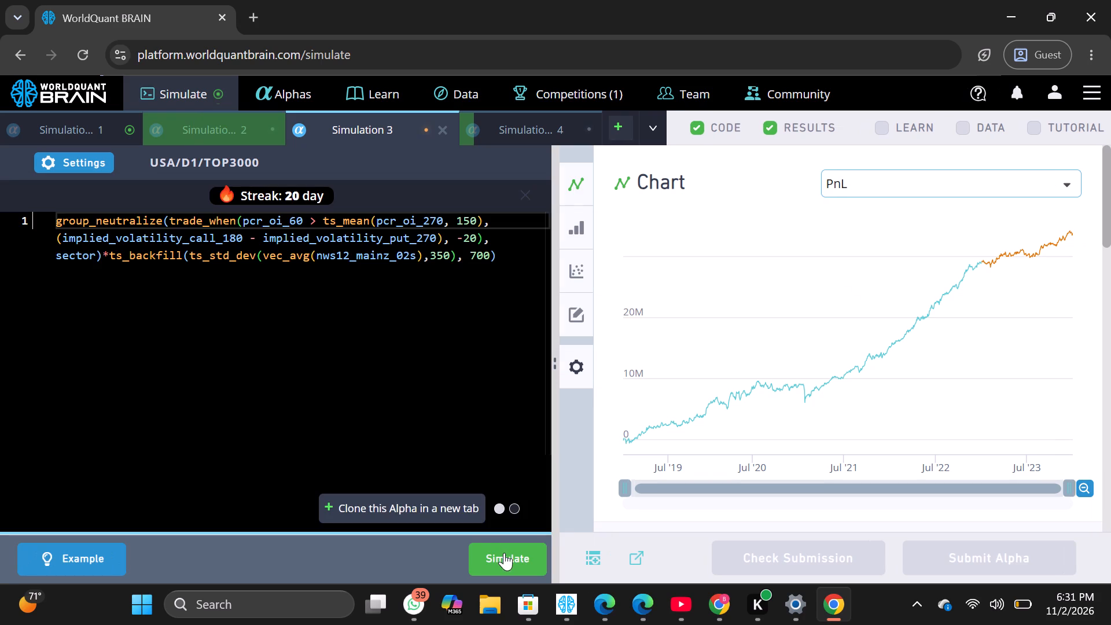
Set the decay of the alpha in Simulation 2 to 87 and run its simulation.
left_click(237, 134)
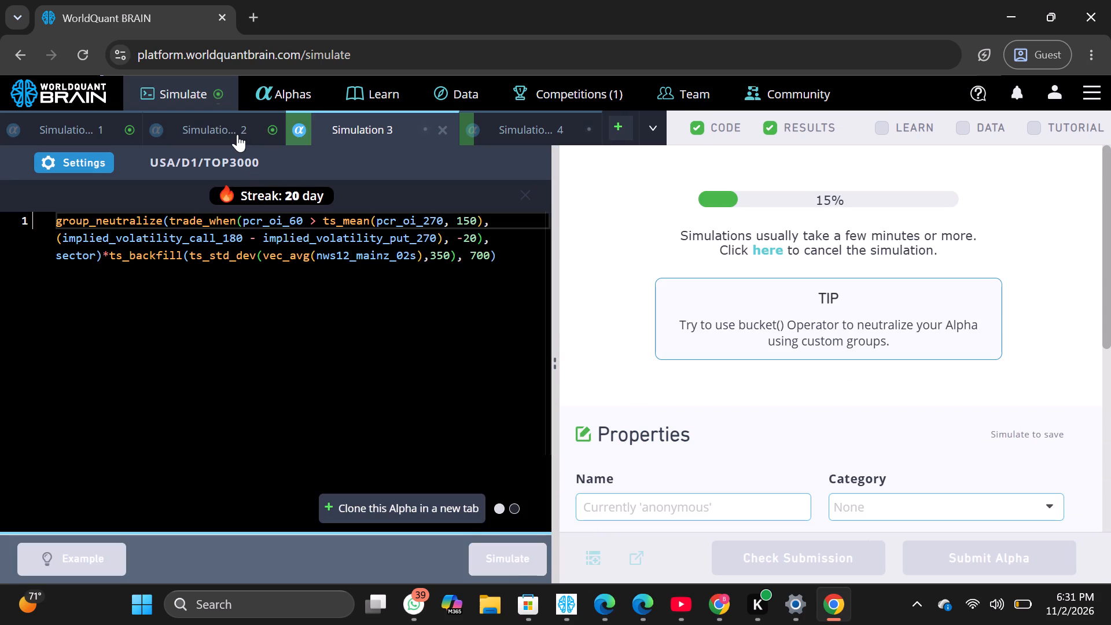
left_click(91, 156)
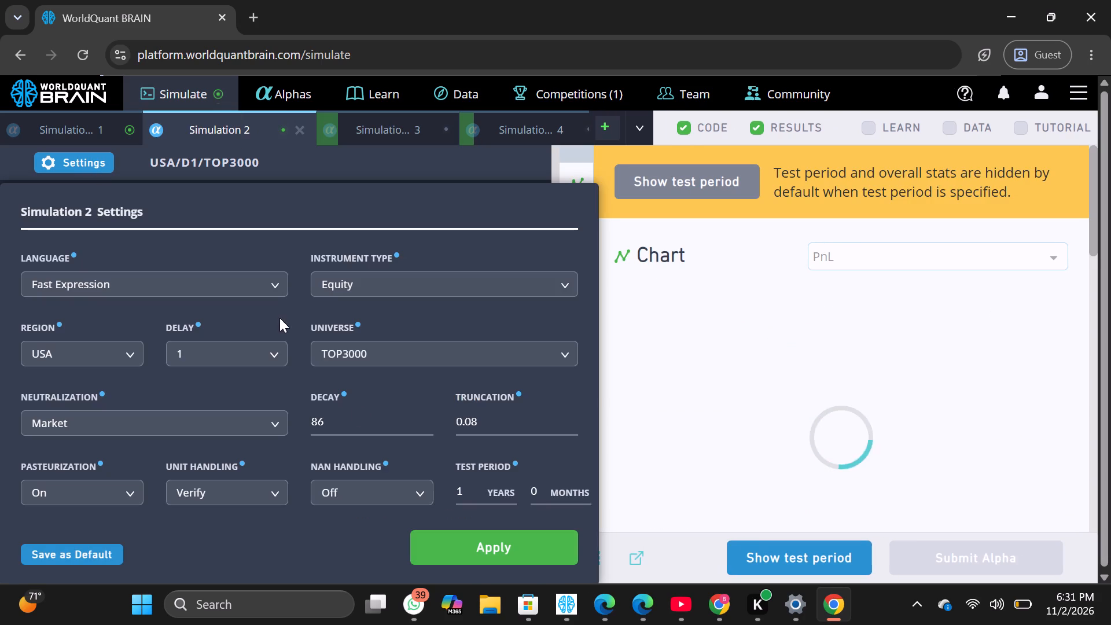
left_click(426, 417)
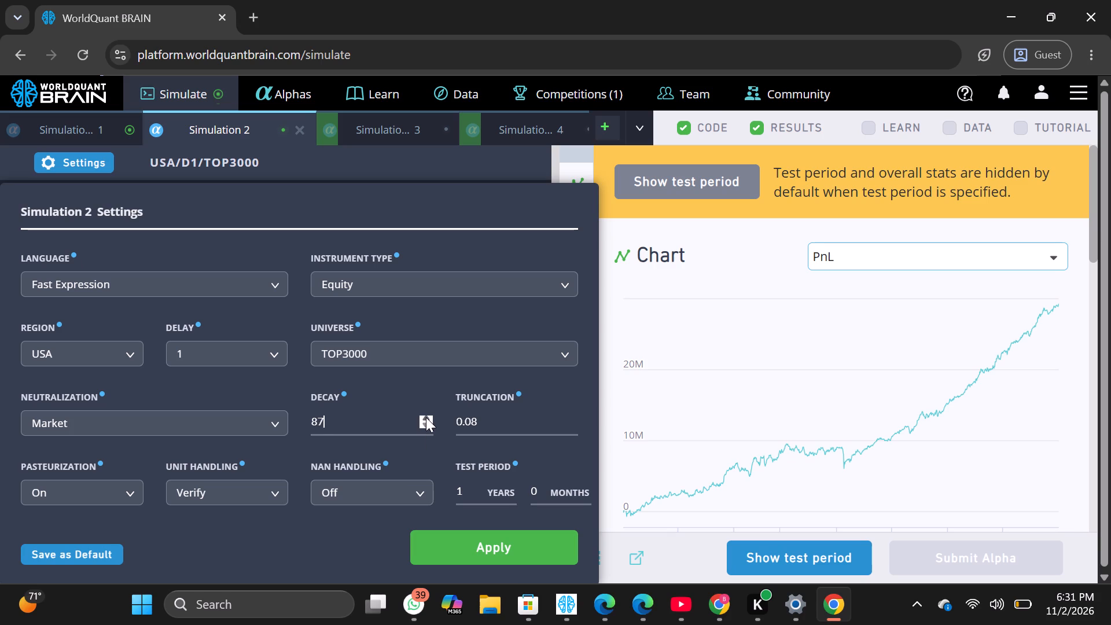
left_click(466, 527)
left_click(472, 545)
left_click(498, 561)
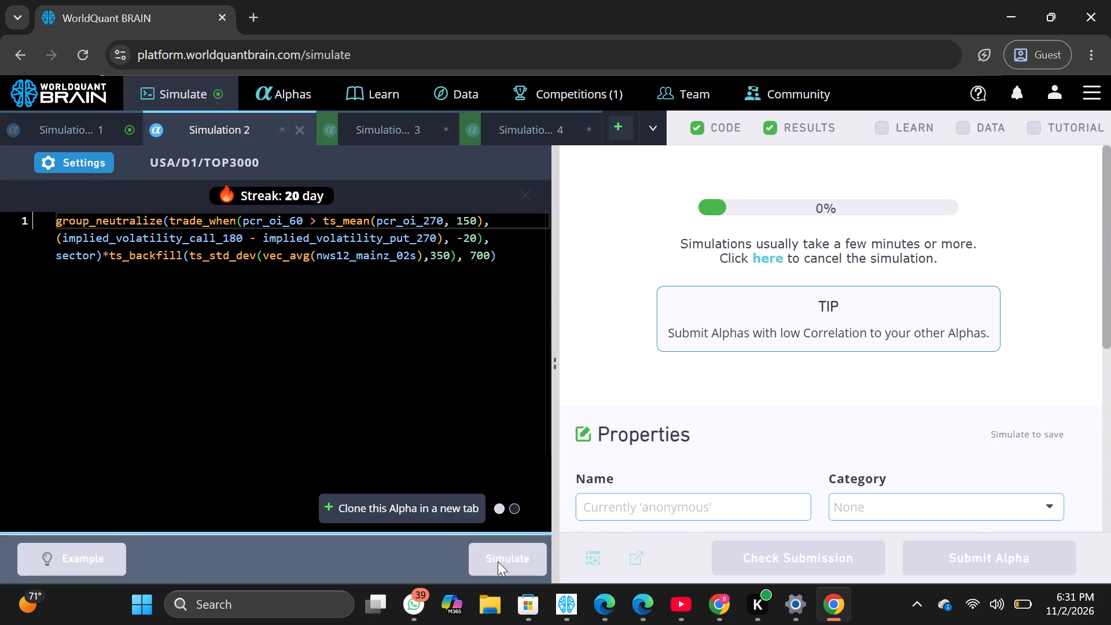
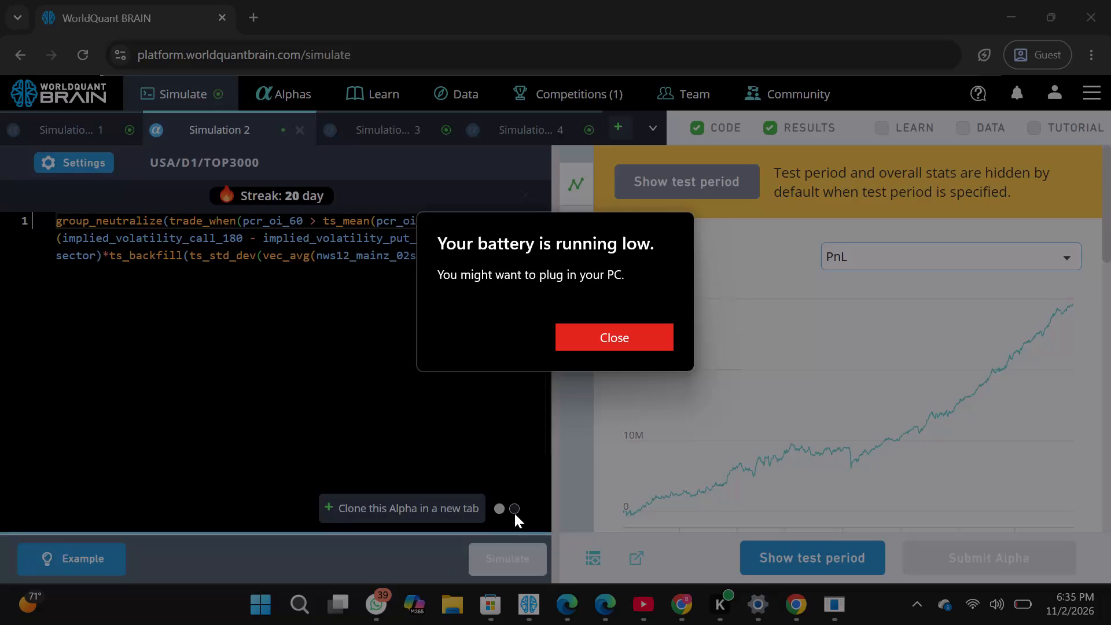
Dismiss the low-battery notice and return to the Chrome guest window with the simulations.
left_click(597, 347)
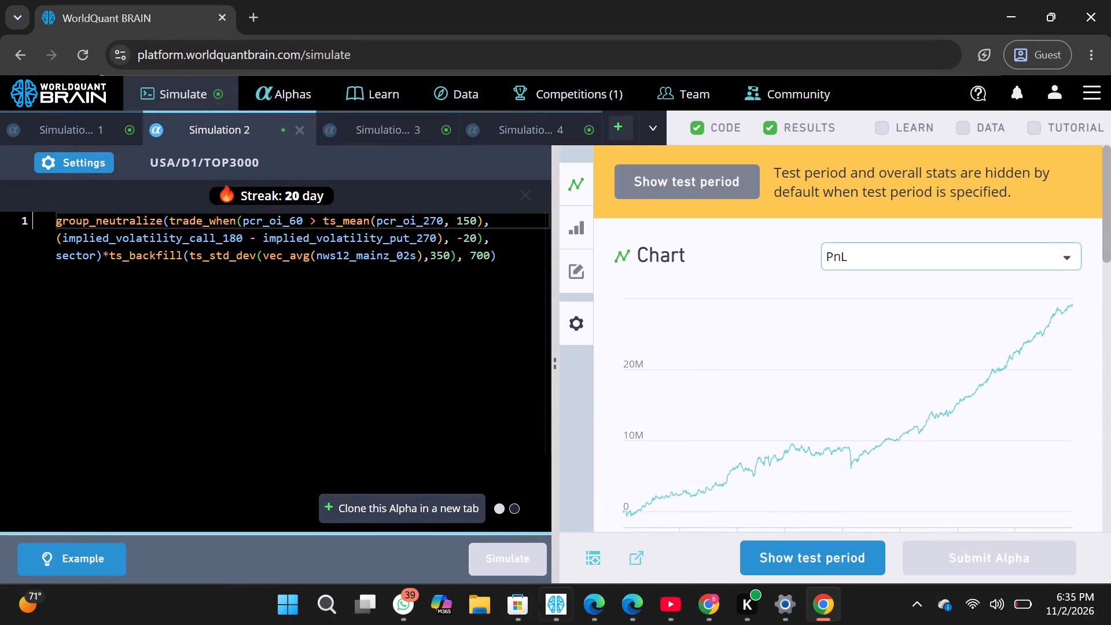
left_click(815, 606)
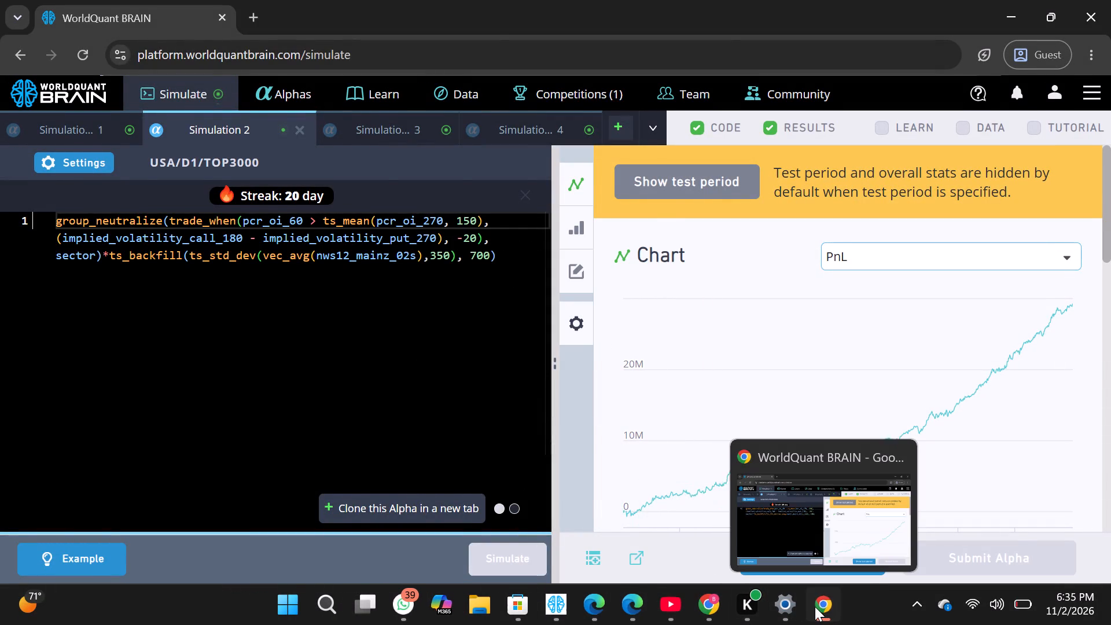